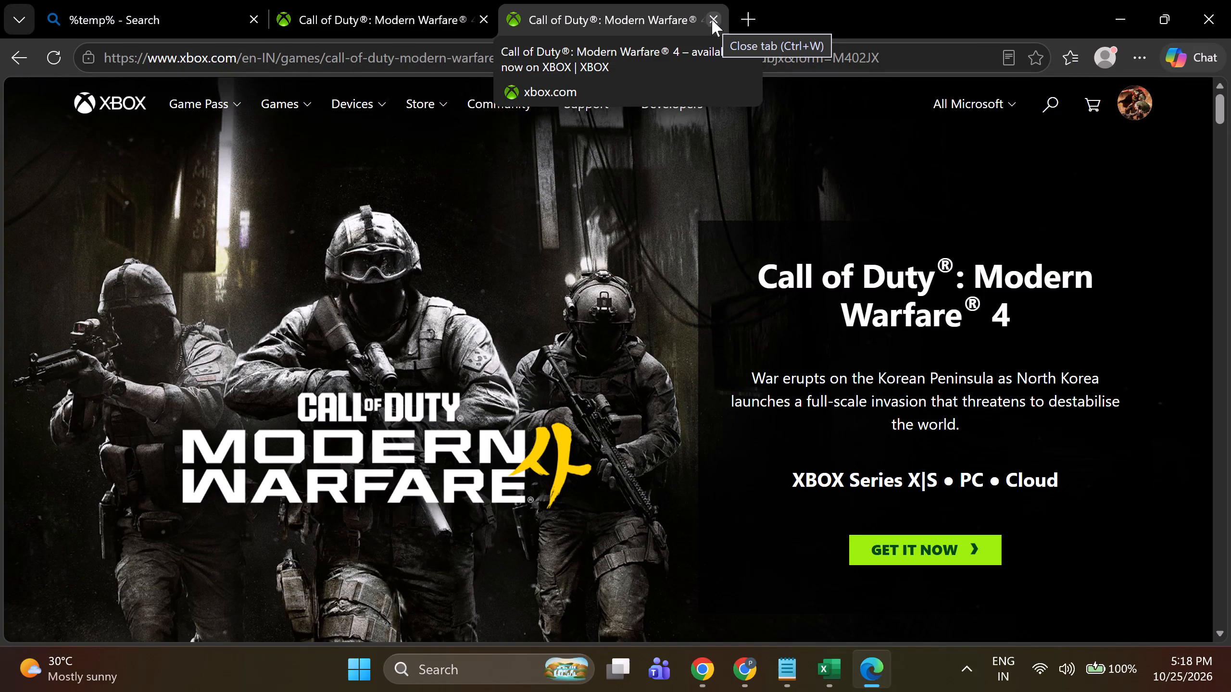
# Close the duplicate Call of Duty: Modern Warfare 4 tab and the whole Microsoft Edge window.
pyautogui.doubleClick(712, 19)
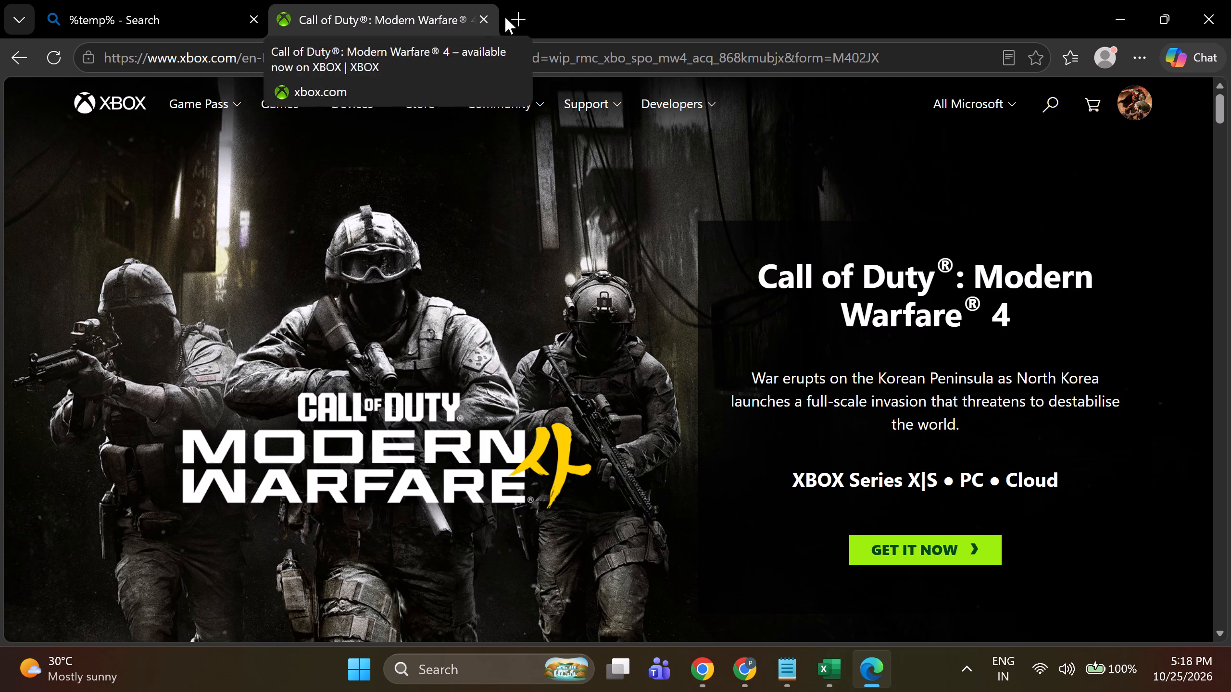
pyautogui.click(1213, 16)
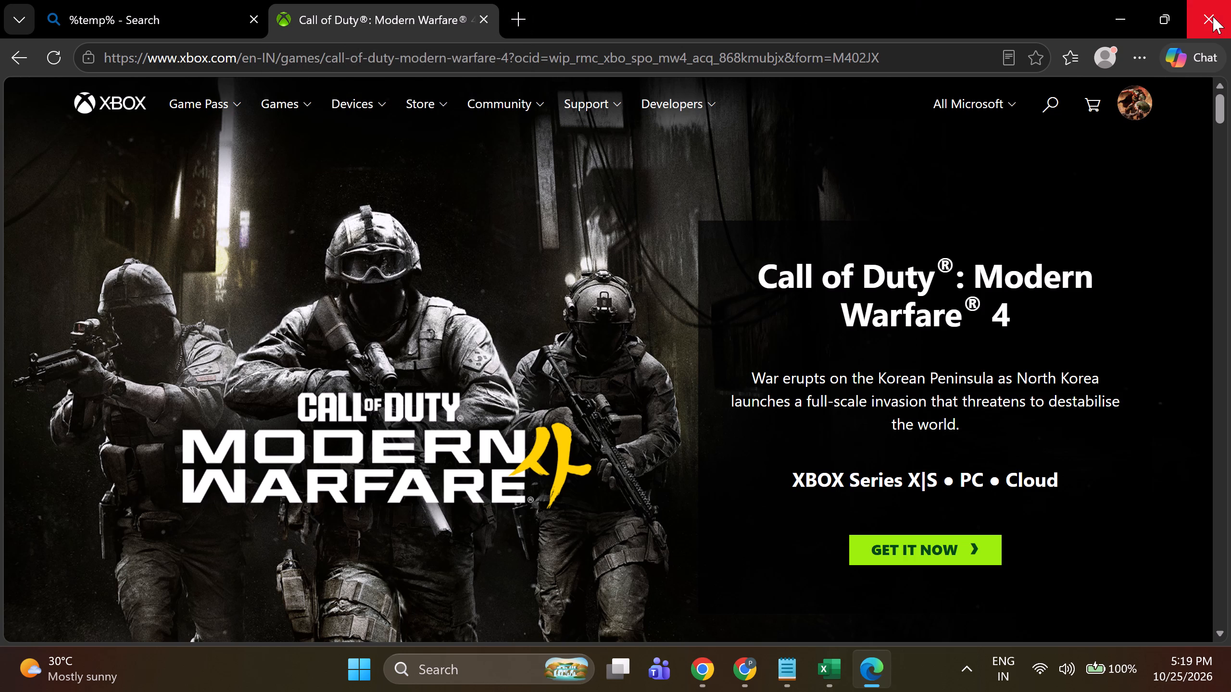
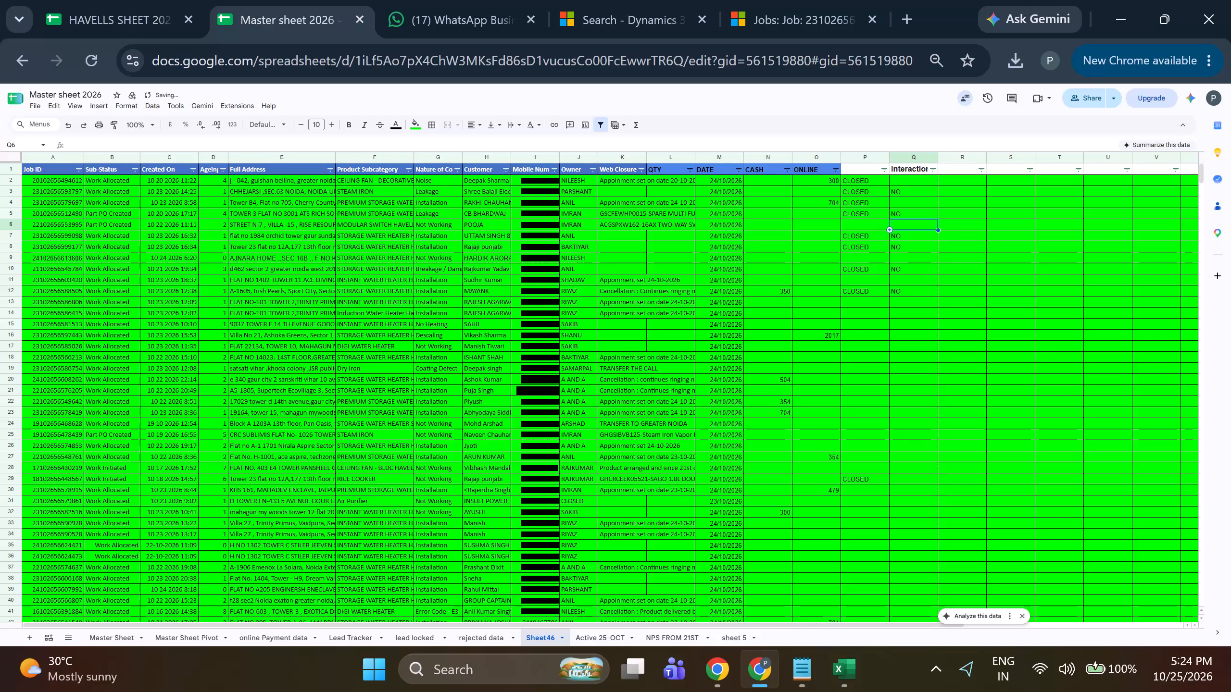
# Copy the customer's mobile number from row 12 of Sheet46 in the Master sheet 2026.
pyautogui.press('Left')
pyautogui.press('Left')
pyautogui.press('Left')
pyautogui.press('Left')
pyautogui.press('Left')
pyautogui.press('Left')
pyautogui.press('Left')
pyautogui.press('Left')
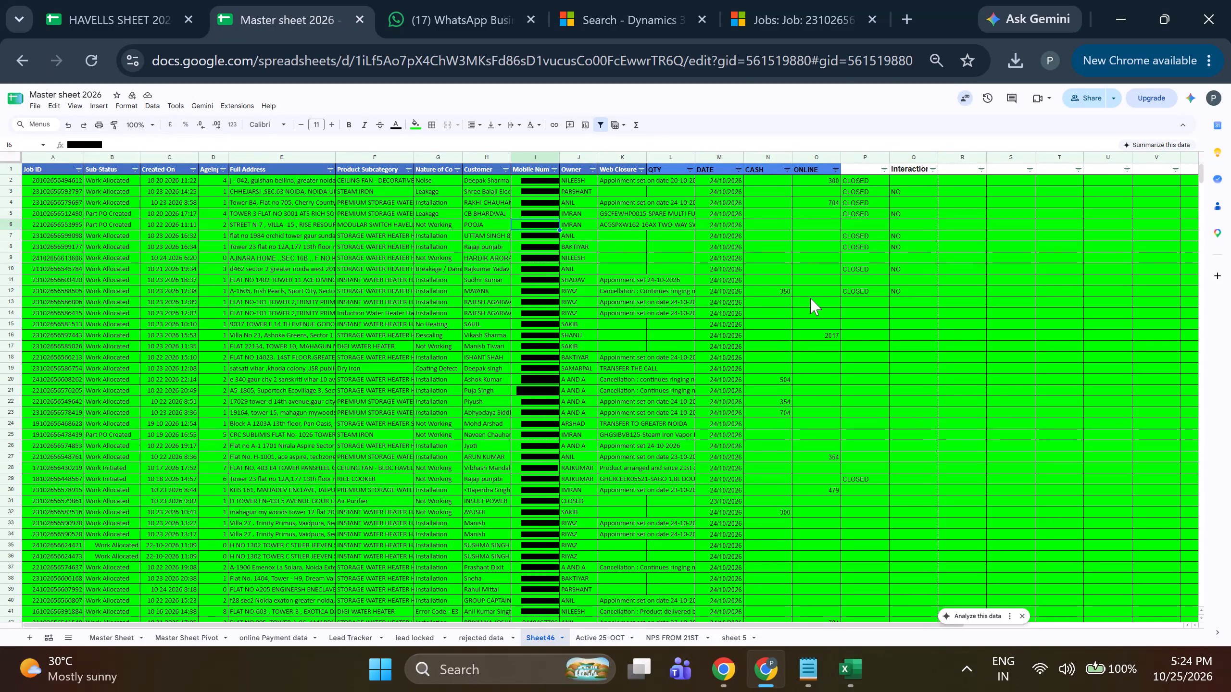
pyautogui.press('Down')
pyautogui.press('Down')
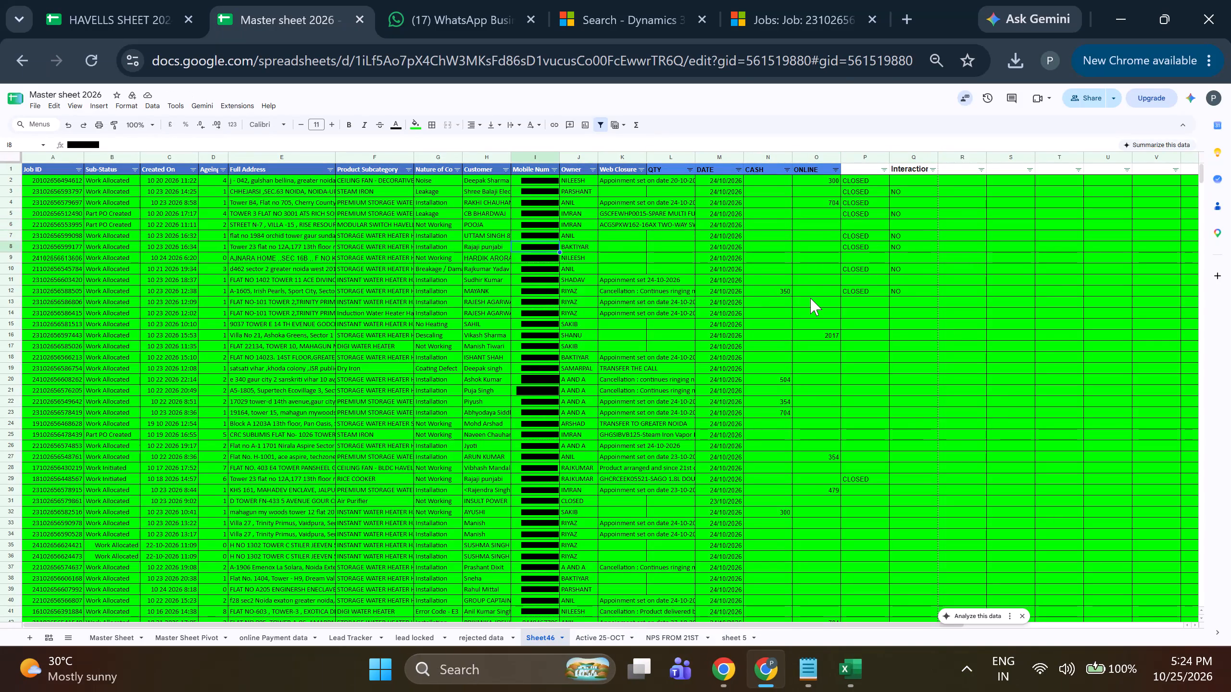
pyautogui.press('Down')
pyautogui.press('Down')
pyautogui.press('Down')
pyautogui.press('Down')
pyautogui.press('Down')
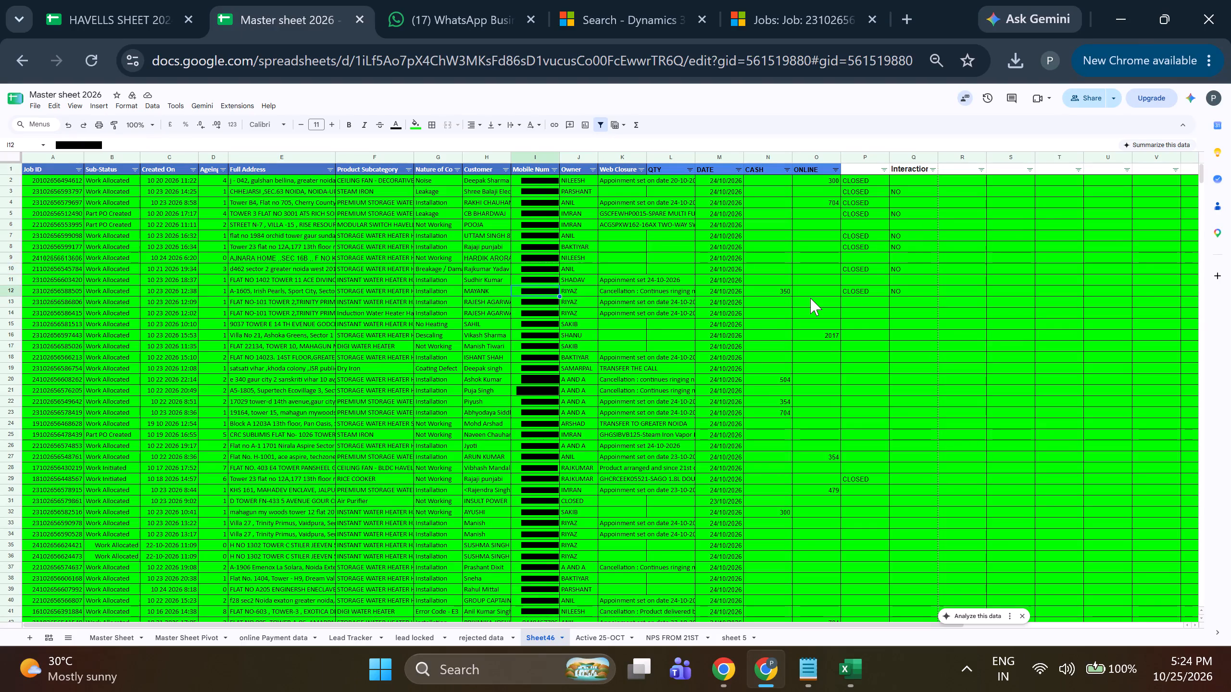
pyautogui.hotkey('ctrl', 'v')
pyautogui.hotkey('ctrl', 'z')
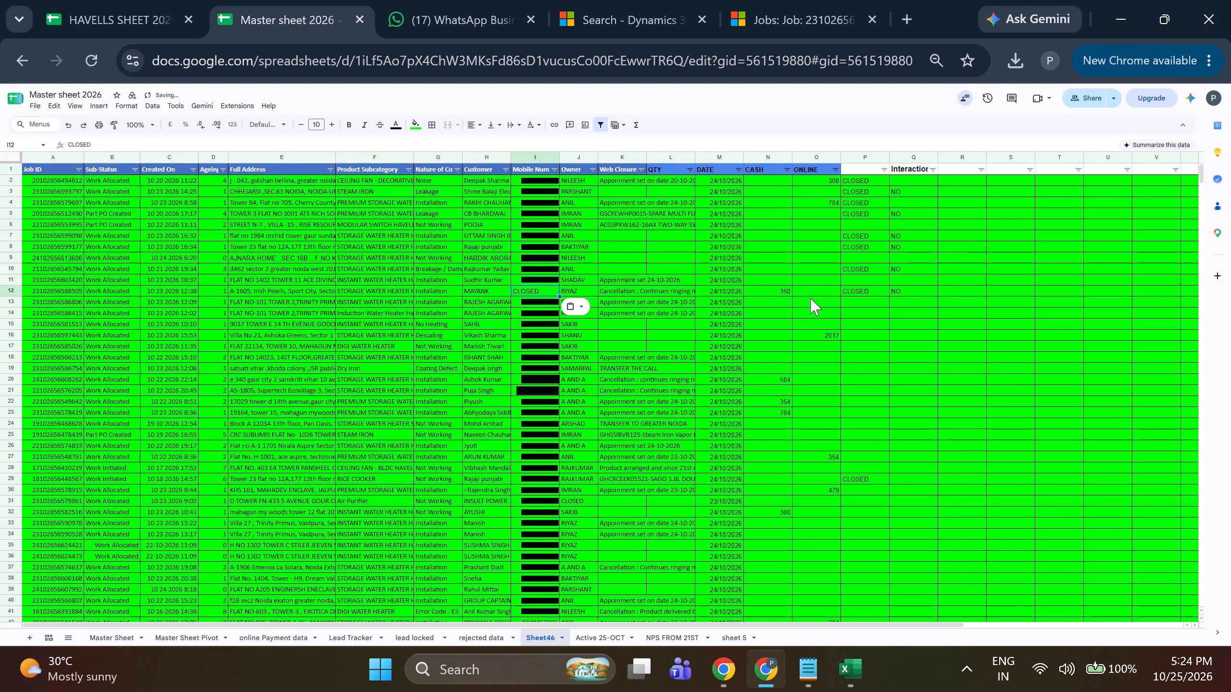
pyautogui.hotkey('ctrl', 'c')
# Switch to the Dynamics job page, go back to its search page and search for the copied mobile number.
pyautogui.click(842, 0)
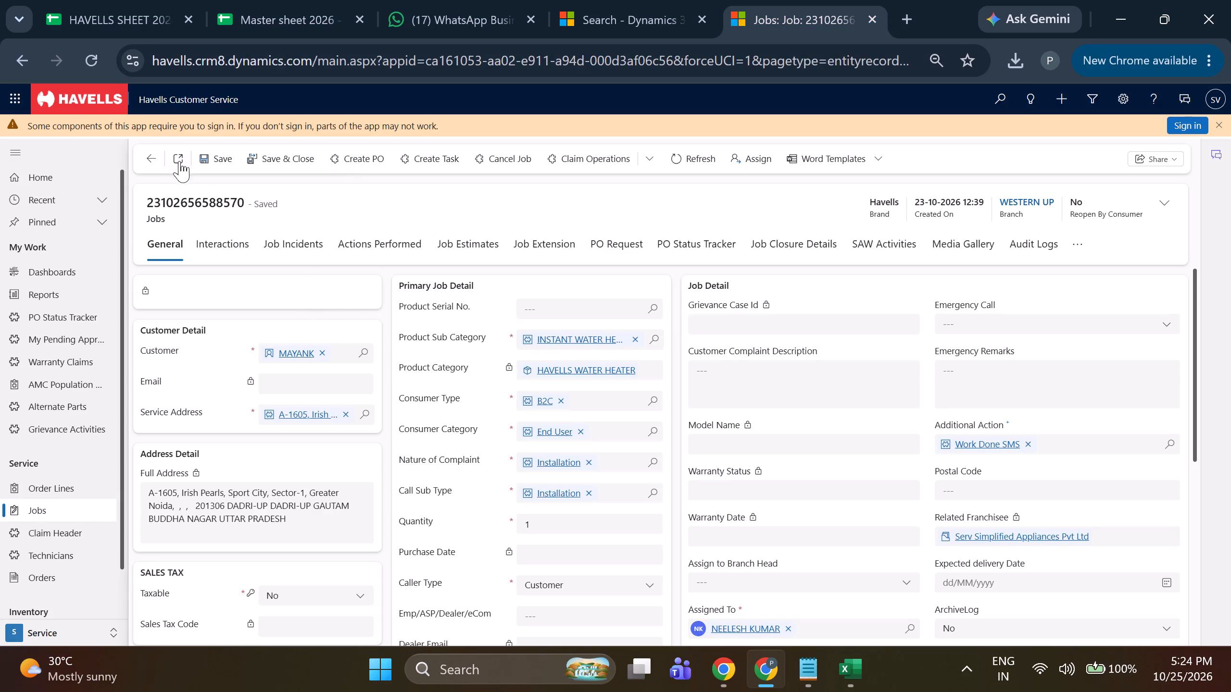
pyautogui.click(150, 161)
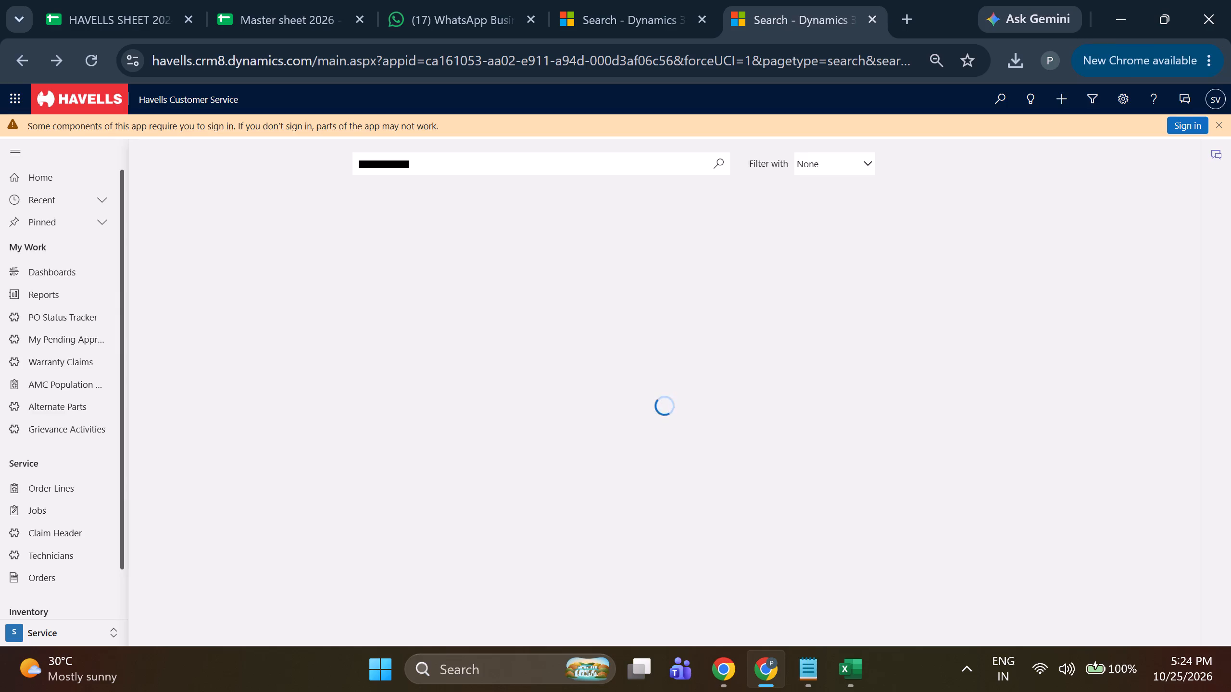
pyautogui.doubleClick(455, 162)
pyautogui.hotkey('ctrl', 'v')
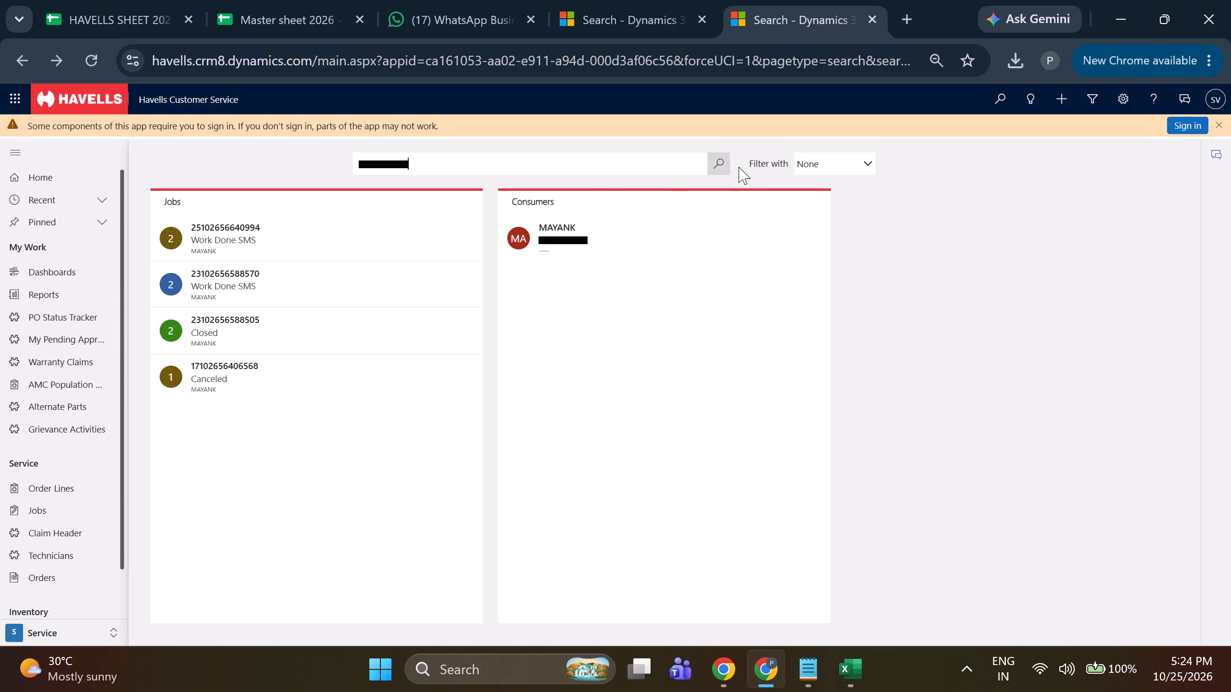
pyautogui.click(724, 171)
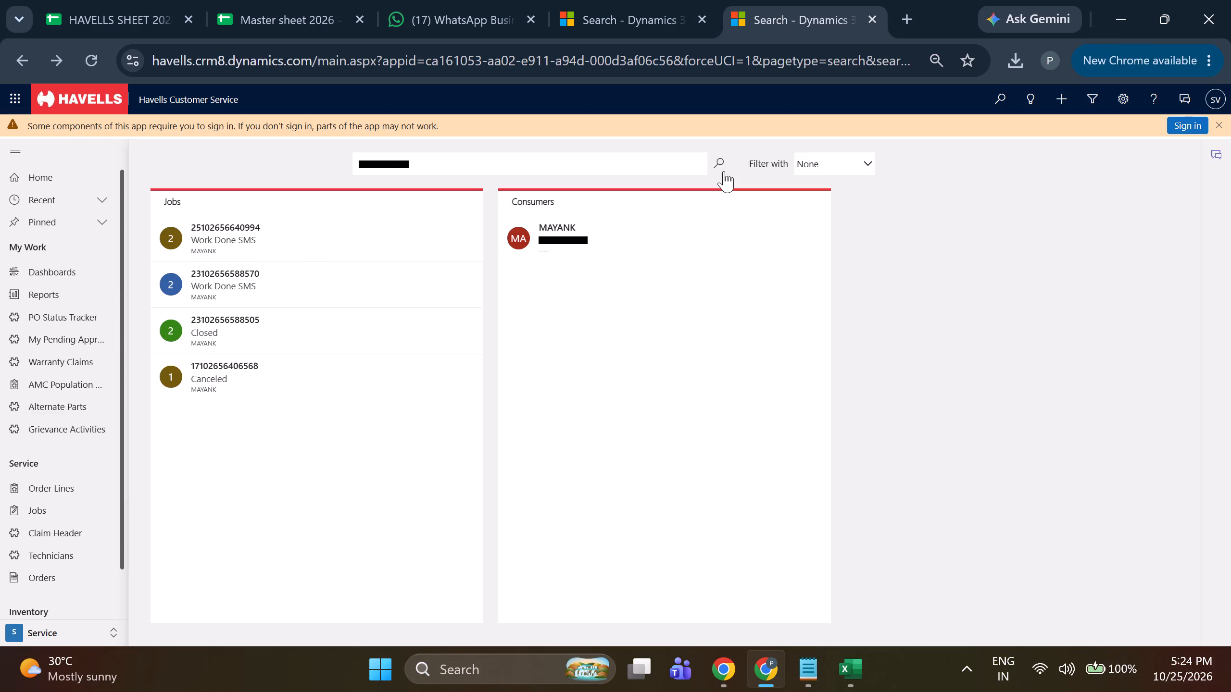
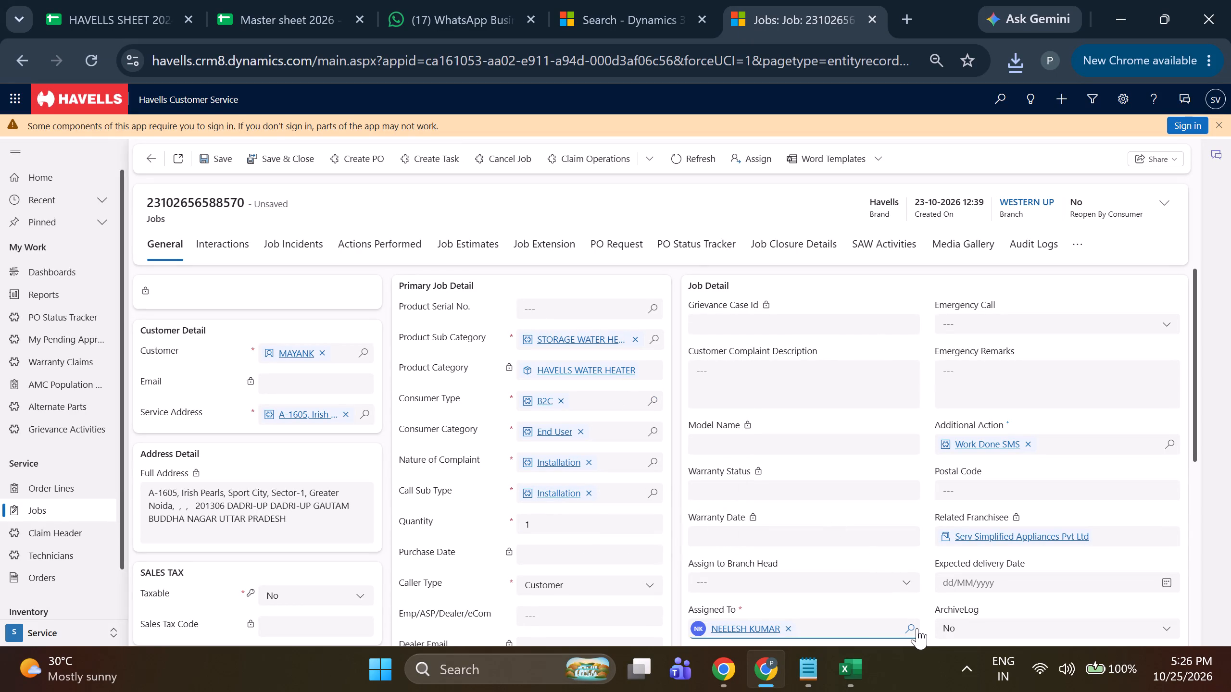
# Reassign the job to the franchise technician with initials PS and save the job.
pyautogui.scroll(-2, 792, 550)
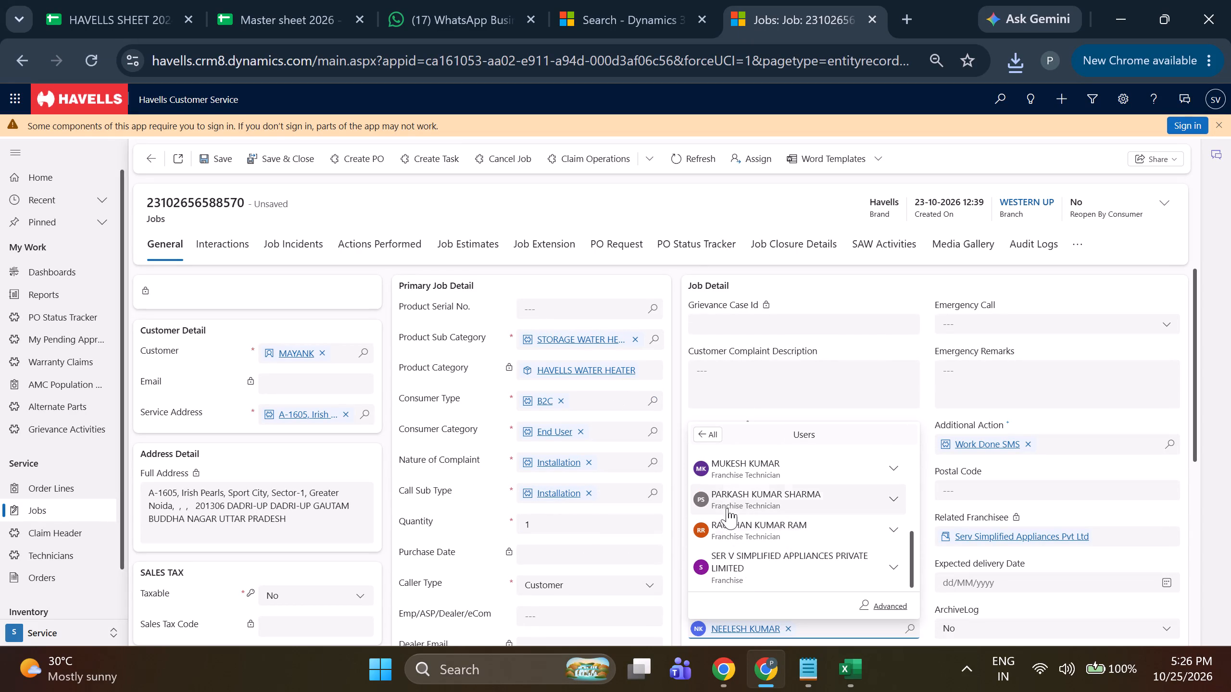
pyautogui.click(727, 501)
pyautogui.click(200, 153)
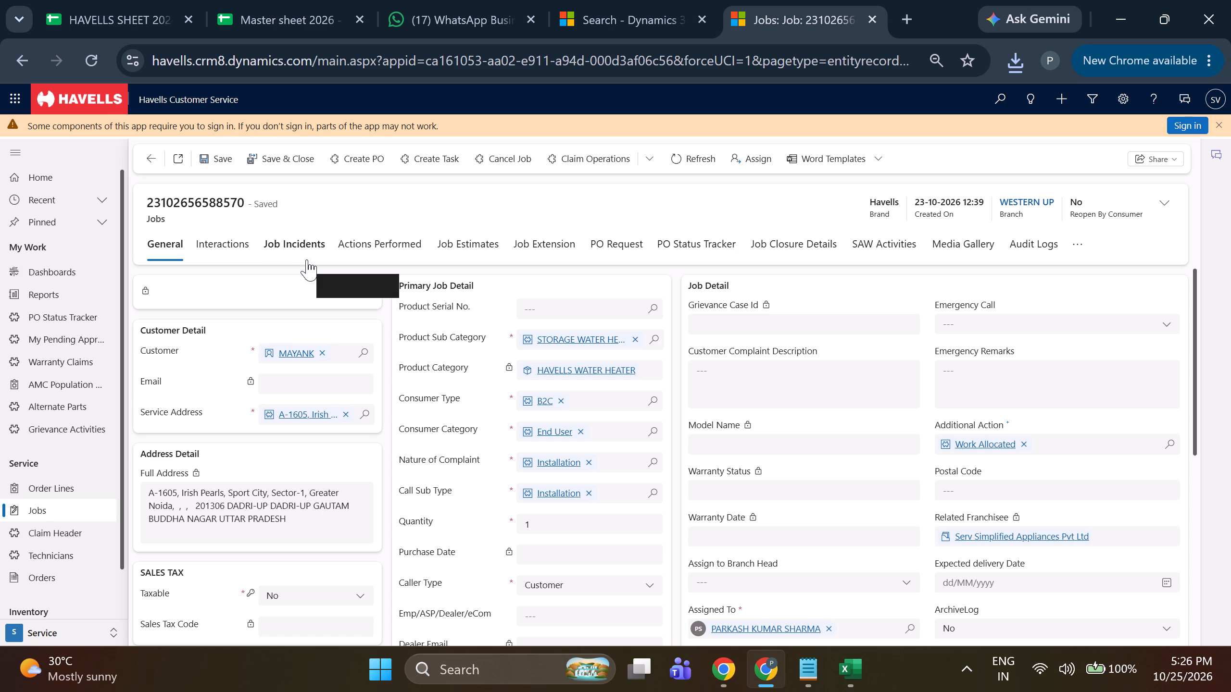
# Check the job's call interactions and start a new job incident for it.
pyautogui.click(229, 253)
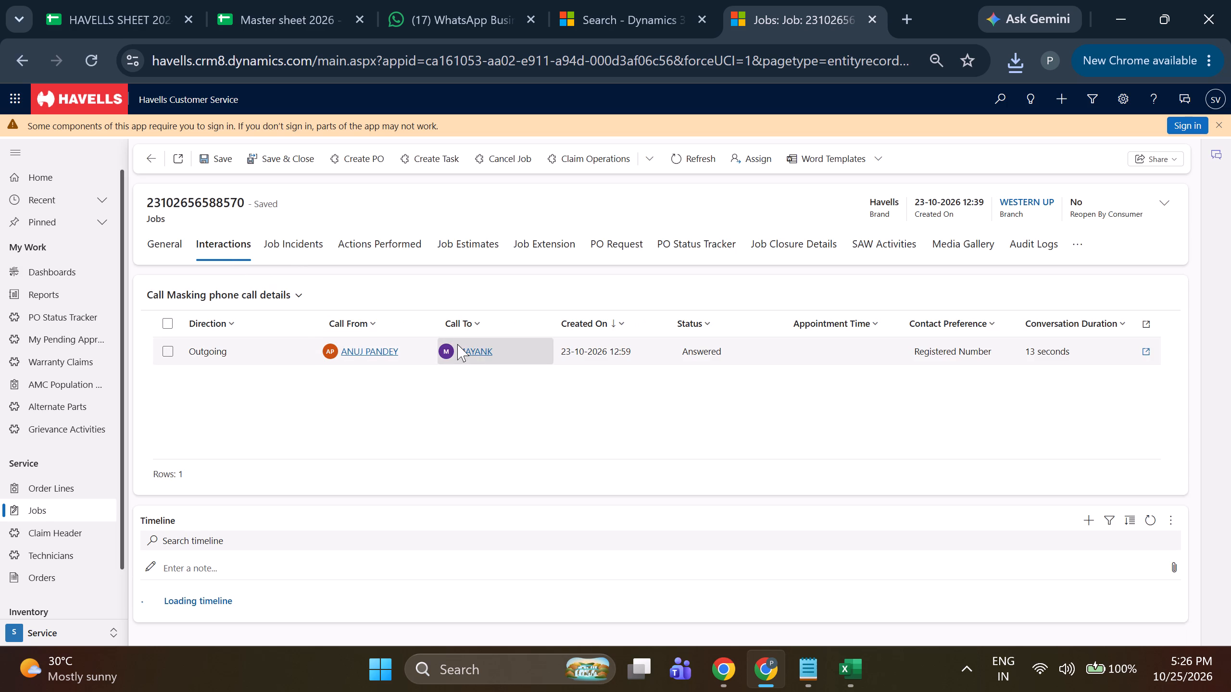
pyautogui.click(285, 259)
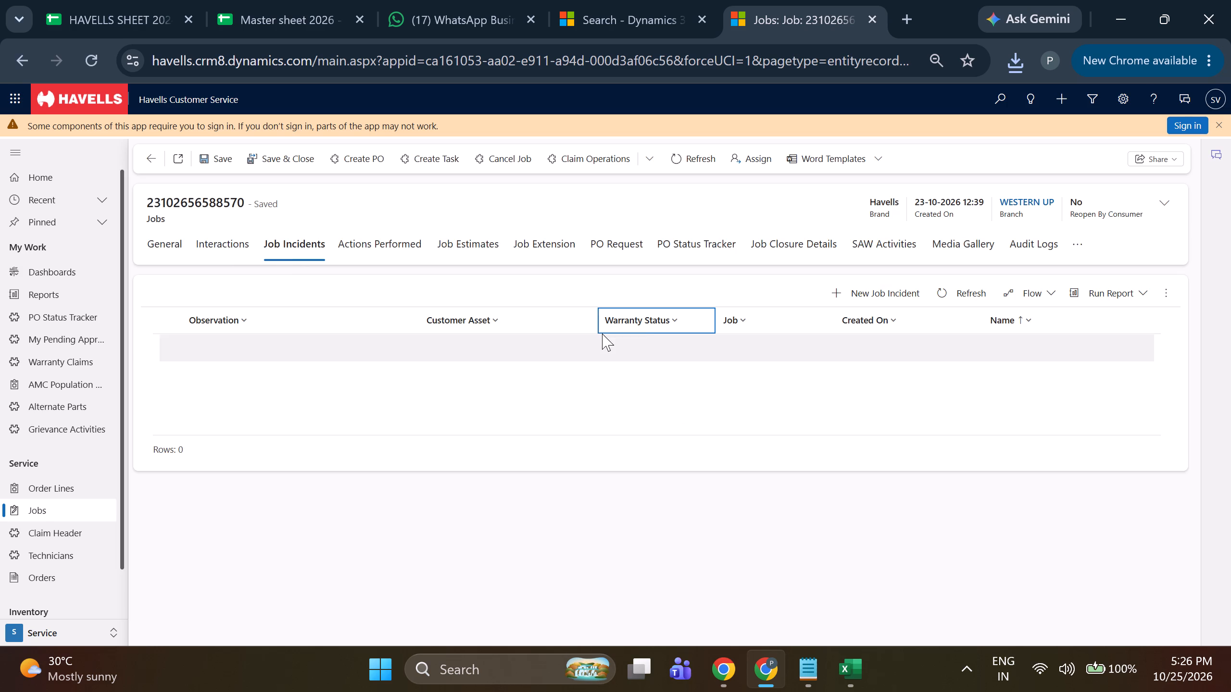
pyautogui.moveTo(873, 283); pyautogui.dragTo(868, 288)
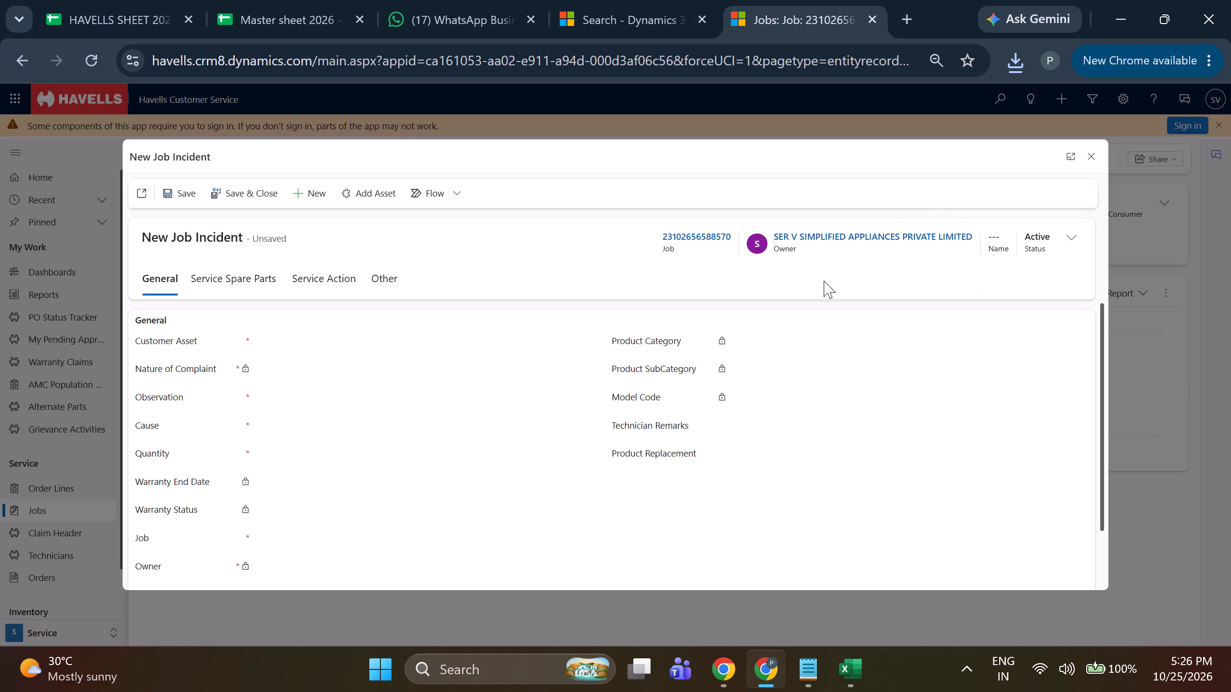
pyautogui.click(357, 191)
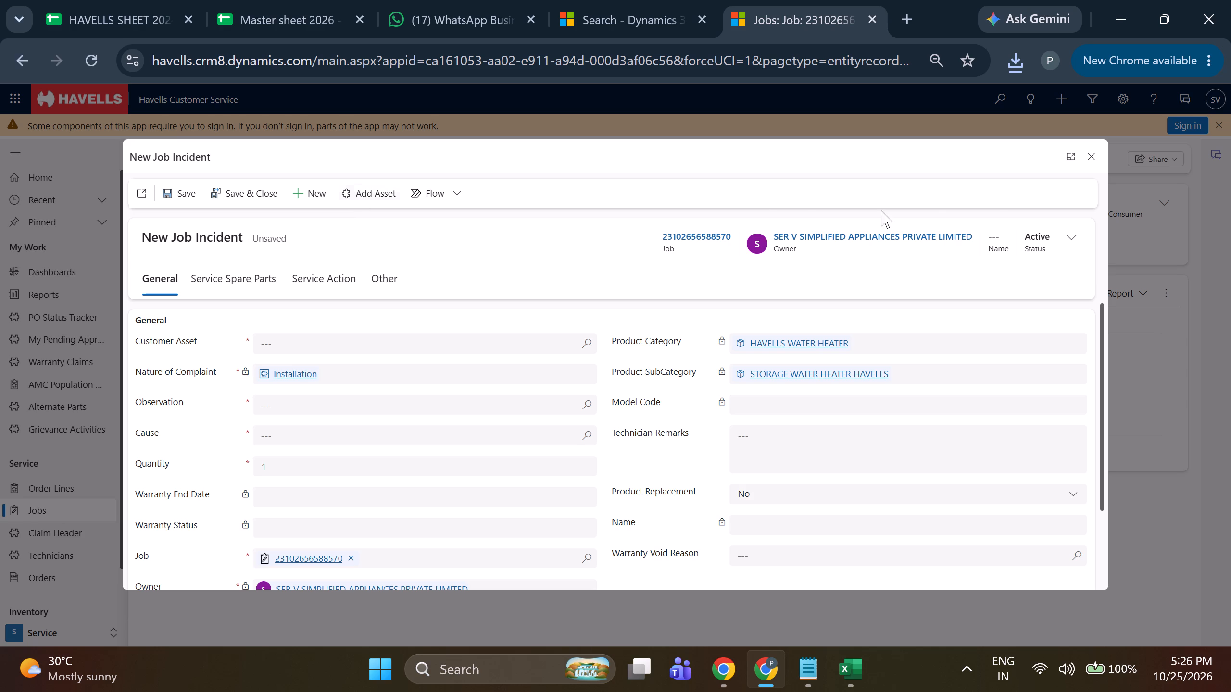
pyautogui.click(1085, 169)
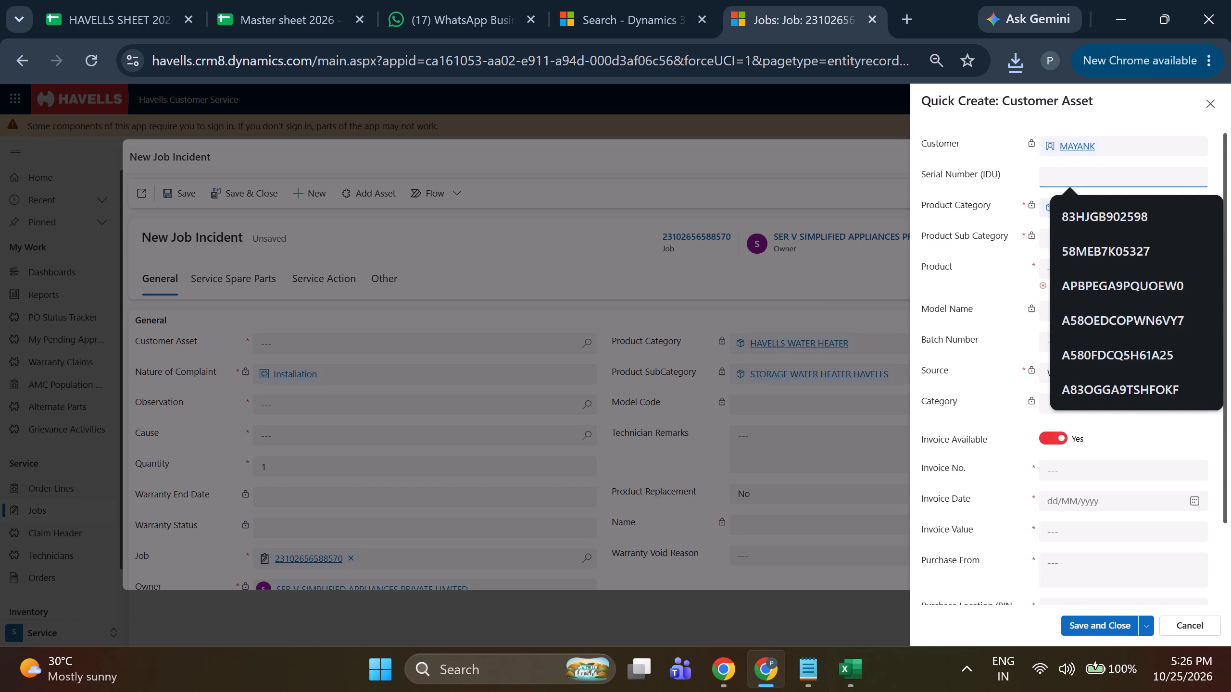
pyautogui.hotkey('ctrl', 'v')
pyautogui.click(817, 302)
pyautogui.click(1192, 270)
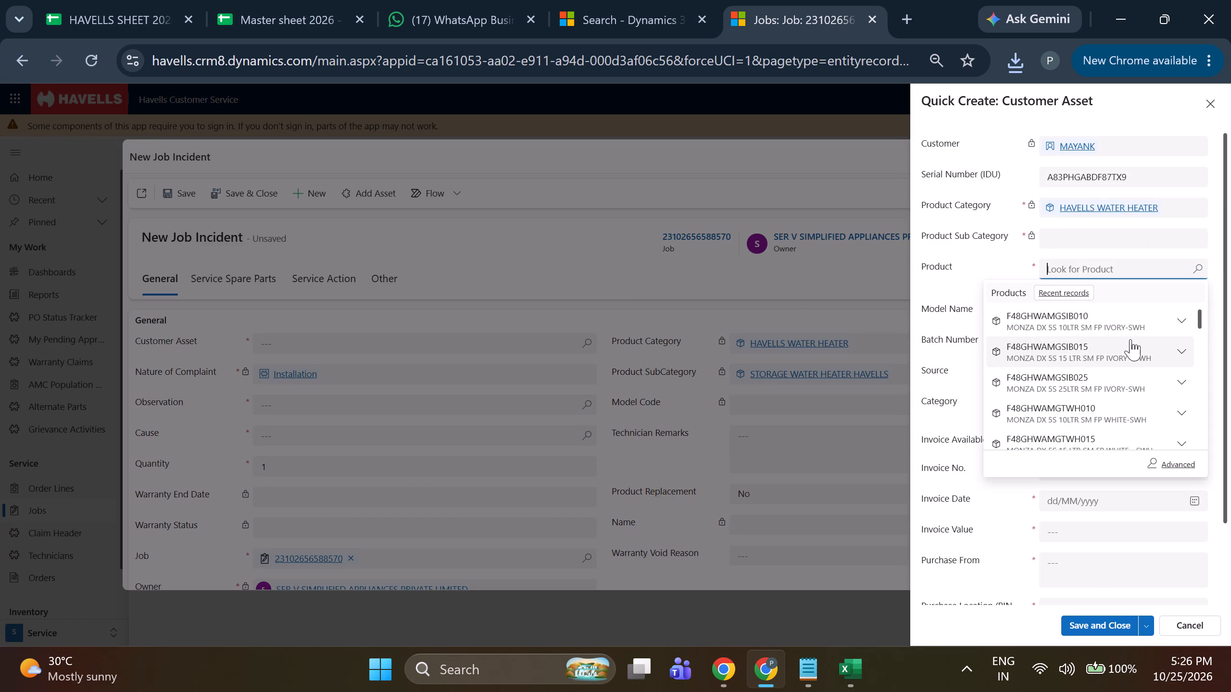
pyautogui.click(1084, 393)
# Enter the asset's invoice number 548, date 22-10-2026, value 13100, purchase from NOIDA and purchase location 201301, and save the asset.
pyautogui.scroll(-3, 1114, 359)
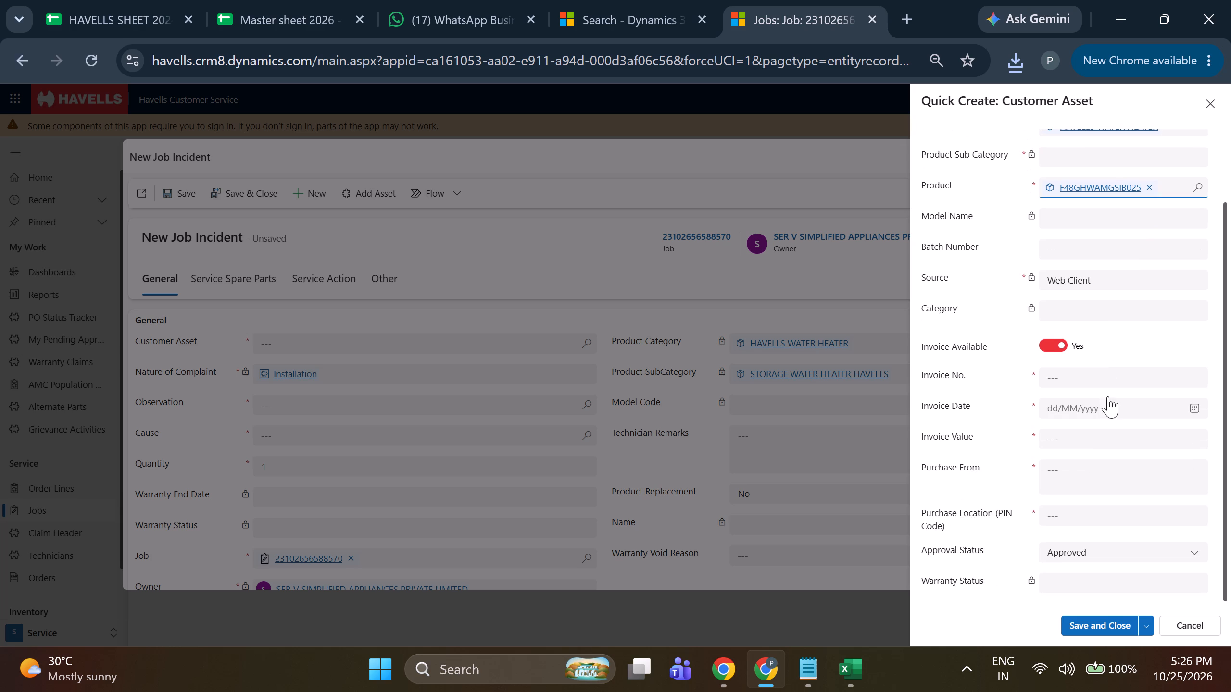
pyautogui.click(1106, 375)
pyautogui.click(1134, 460)
pyautogui.click(1199, 411)
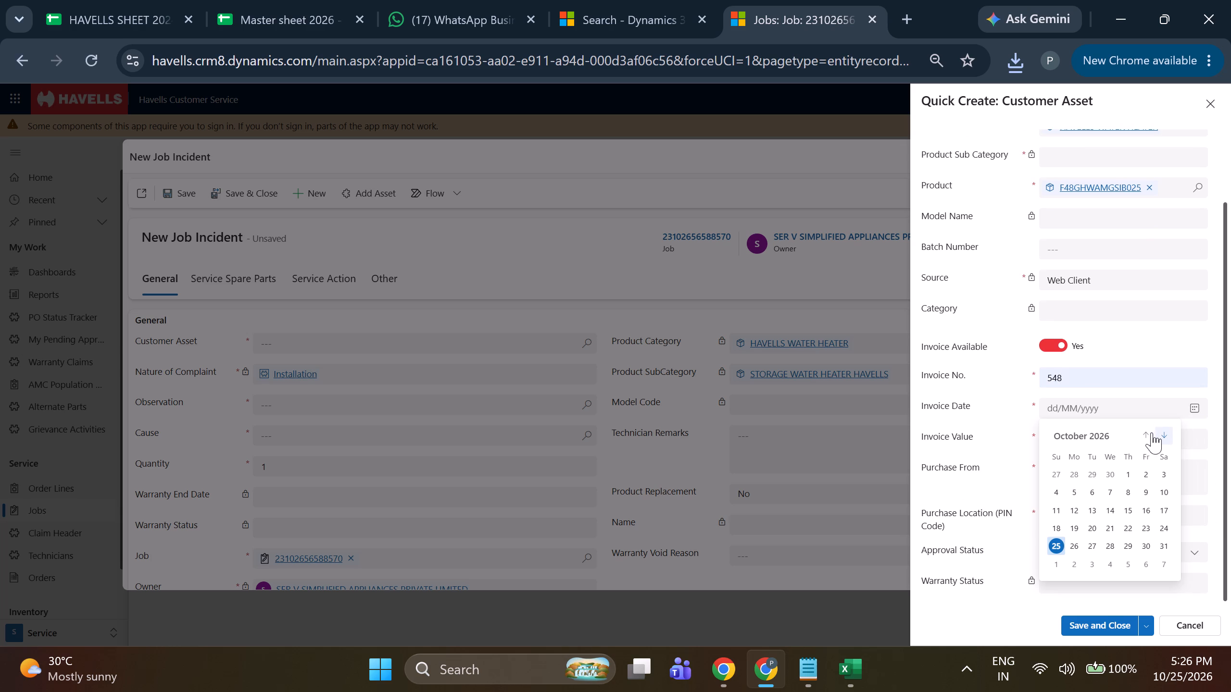
pyautogui.click(1135, 533)
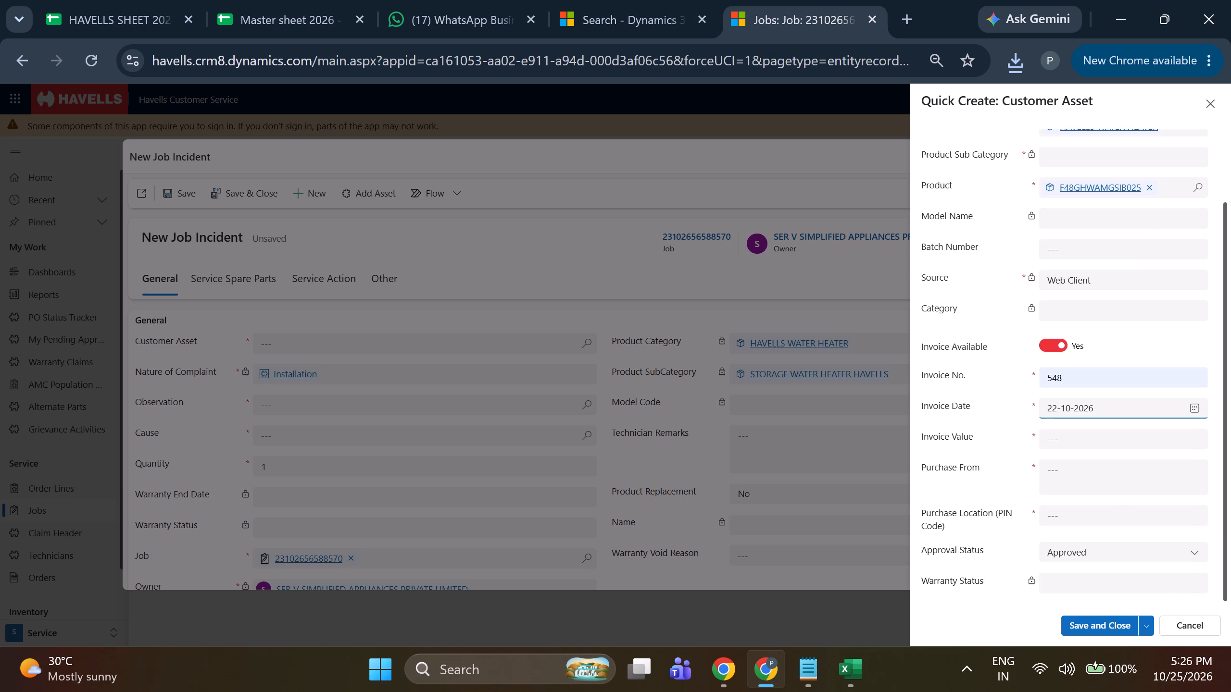
pyautogui.click(1109, 436)
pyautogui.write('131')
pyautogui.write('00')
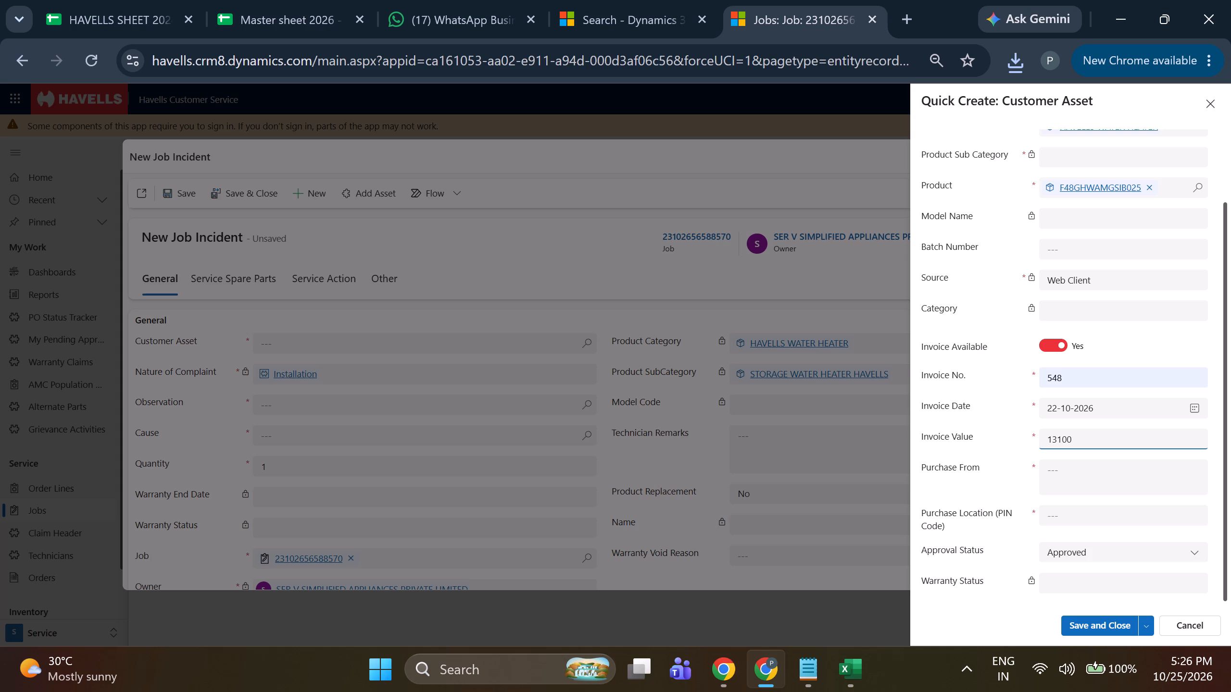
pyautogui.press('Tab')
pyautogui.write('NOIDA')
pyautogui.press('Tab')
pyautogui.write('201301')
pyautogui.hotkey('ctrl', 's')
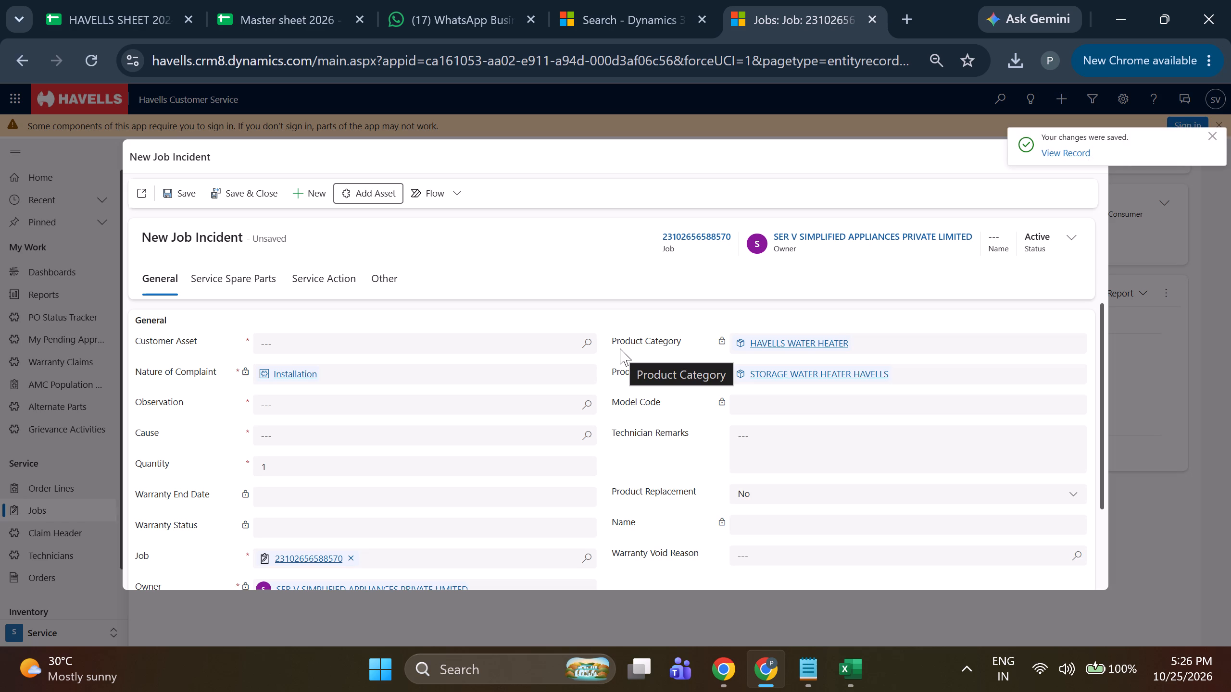
pyautogui.click(578, 345)
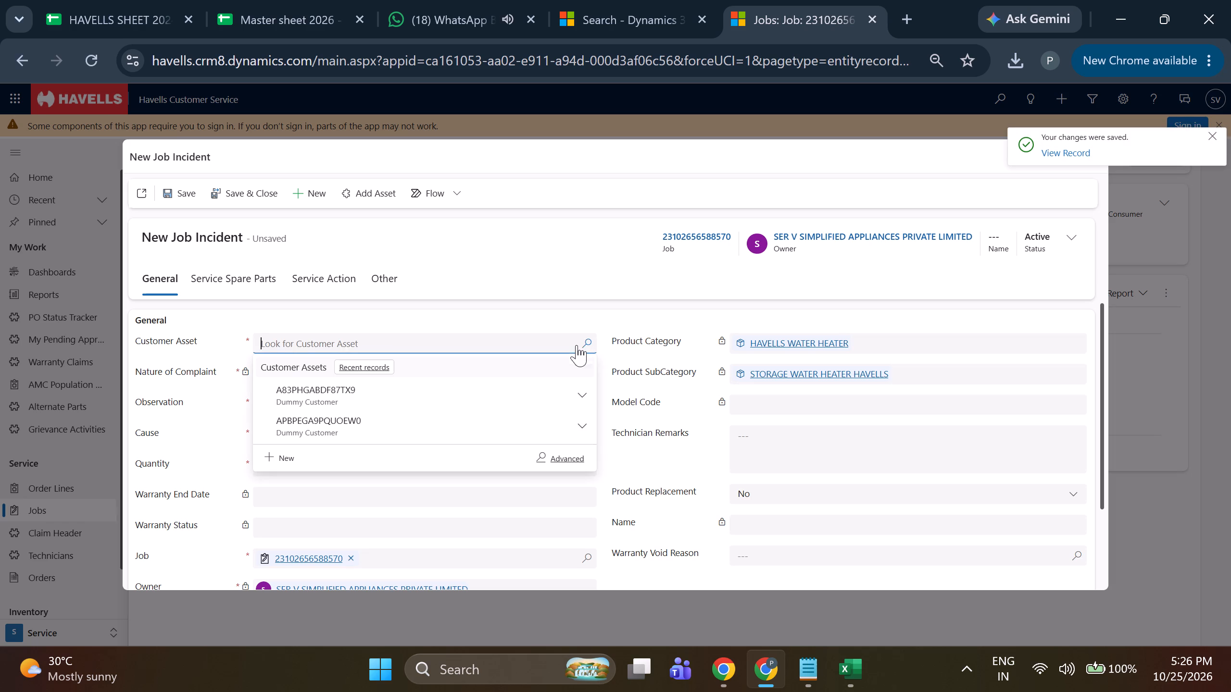
pyautogui.click(489, 402)
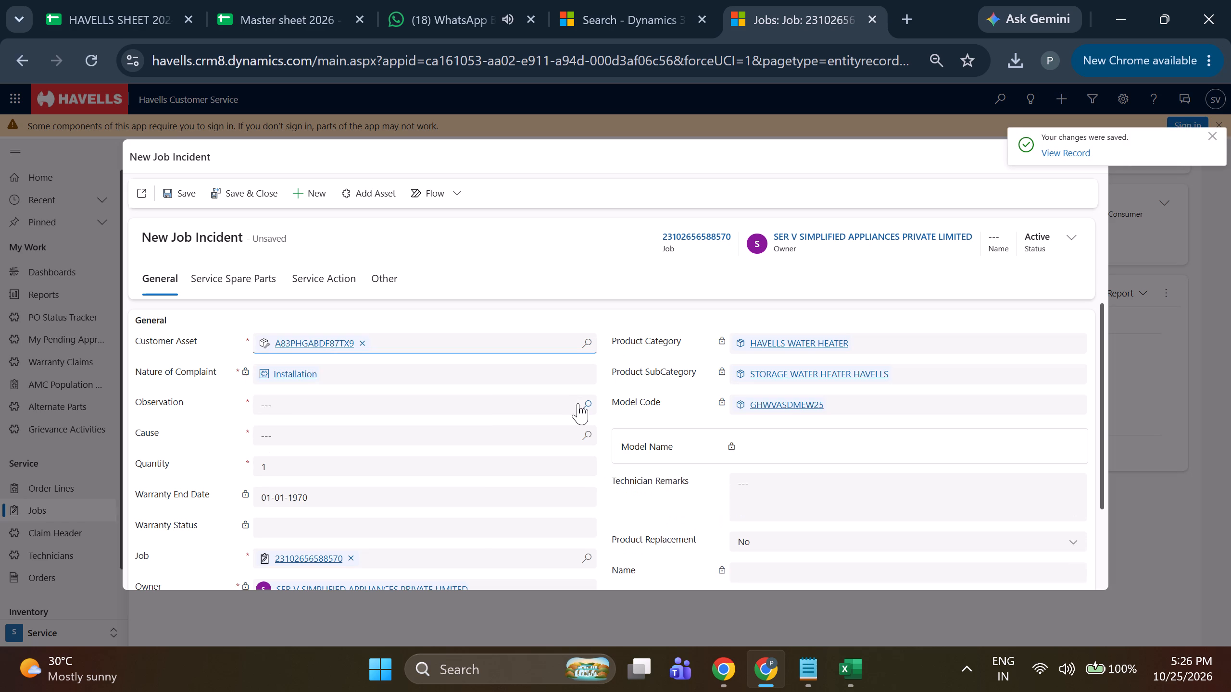
pyautogui.click(582, 406)
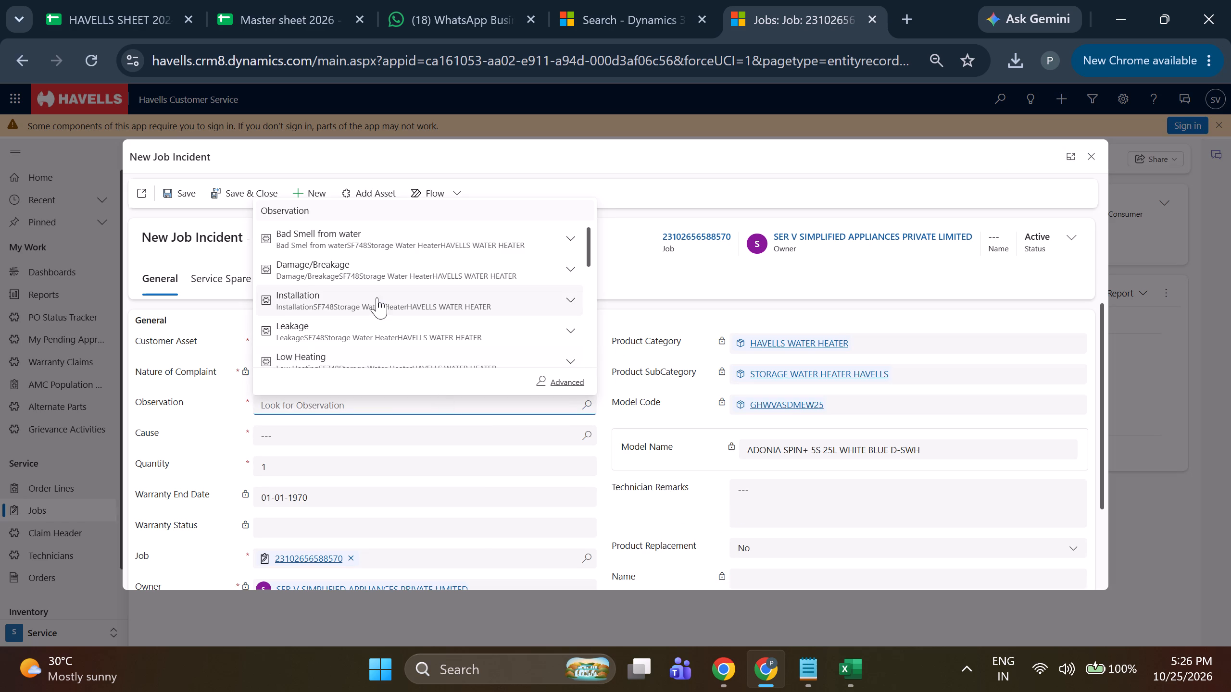
pyautogui.click(377, 297)
pyautogui.click(593, 437)
pyautogui.click(345, 388)
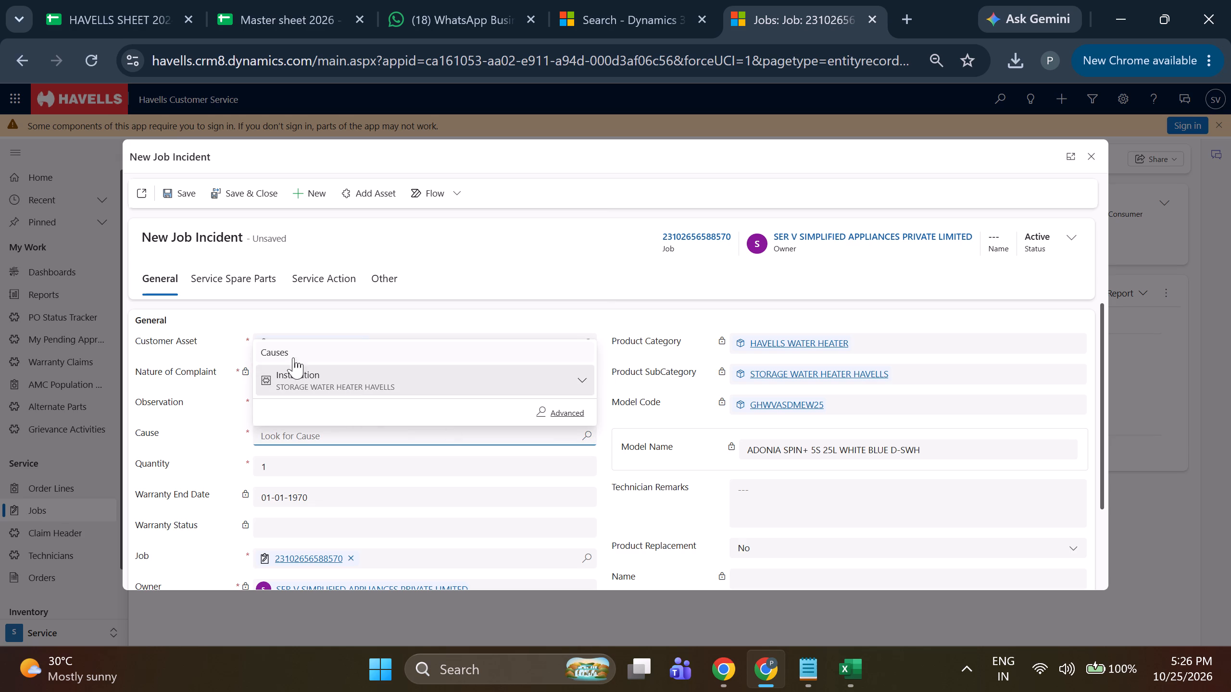
pyautogui.click(172, 181)
pyautogui.click(172, 184)
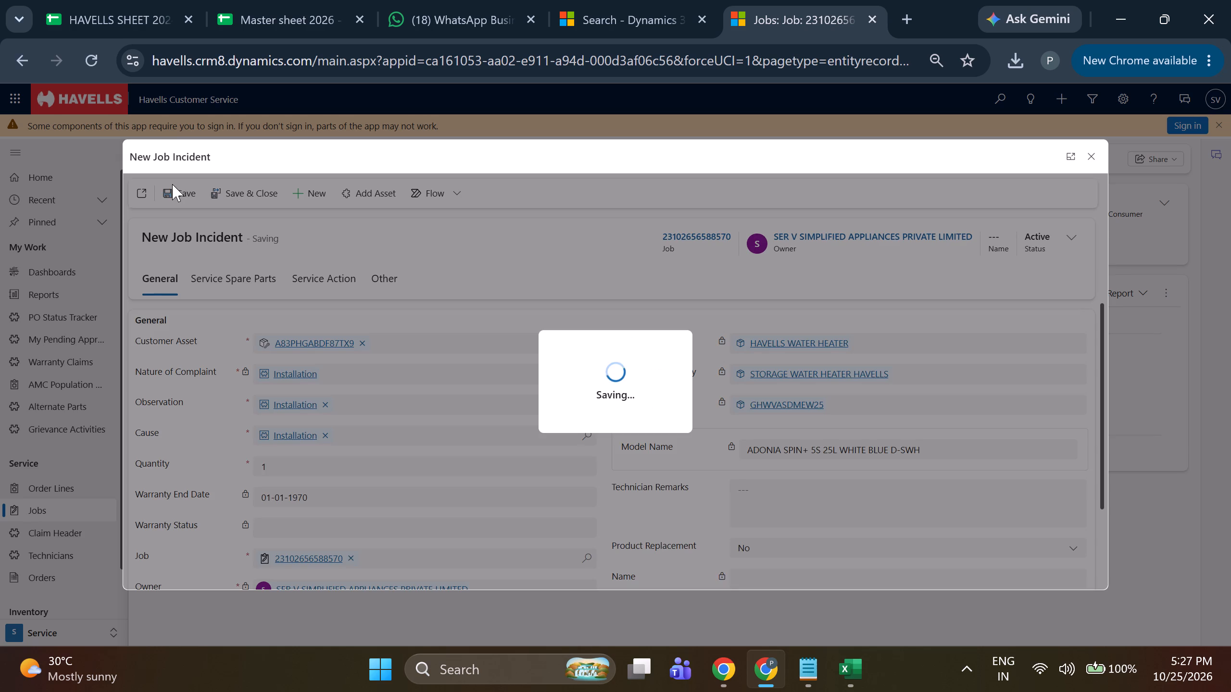
pyautogui.click(325, 286)
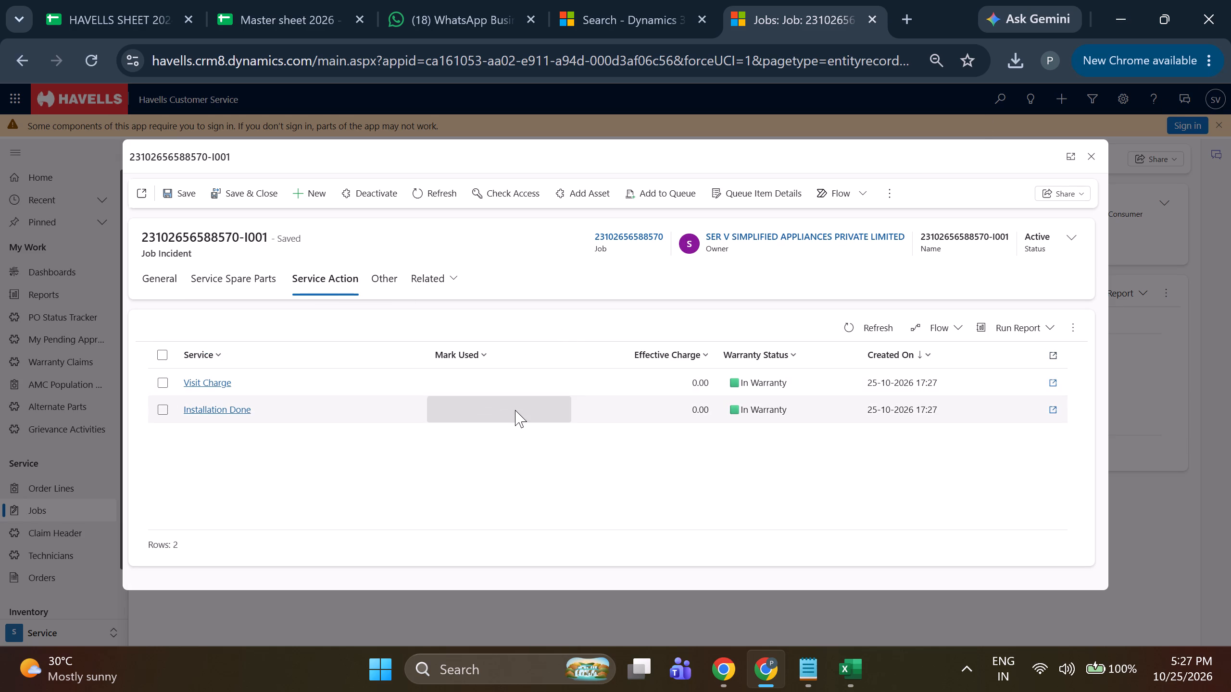
pyautogui.doubleClick(515, 410)
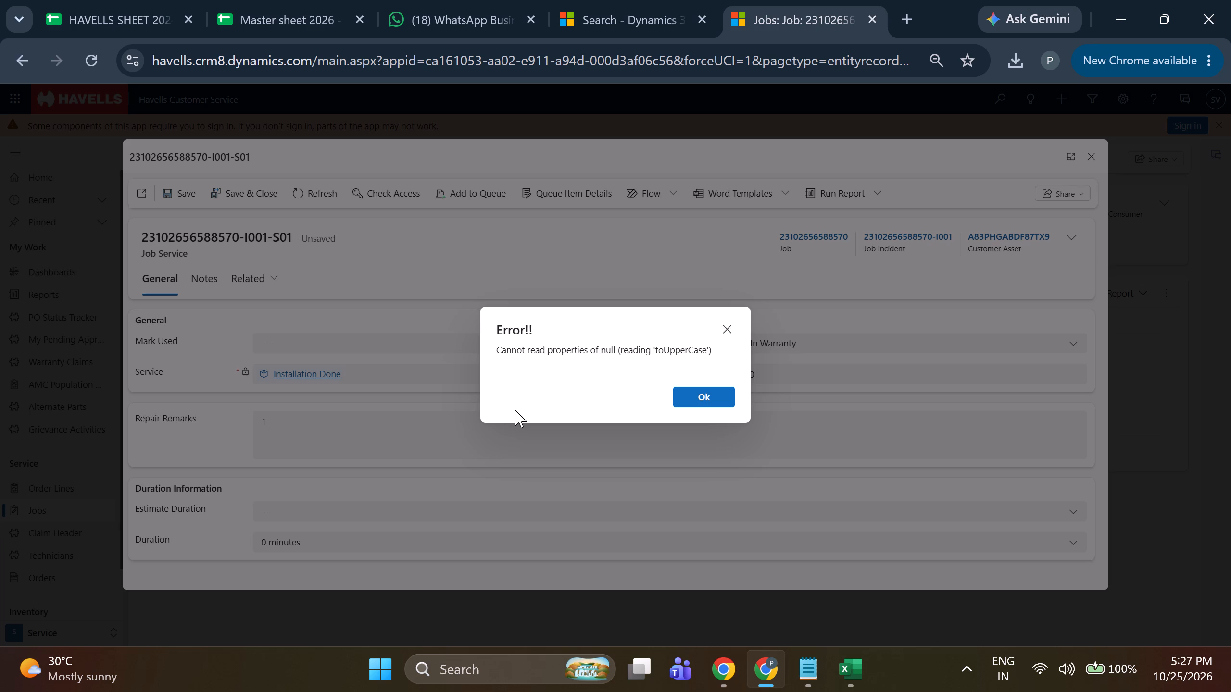
pyautogui.click(703, 398)
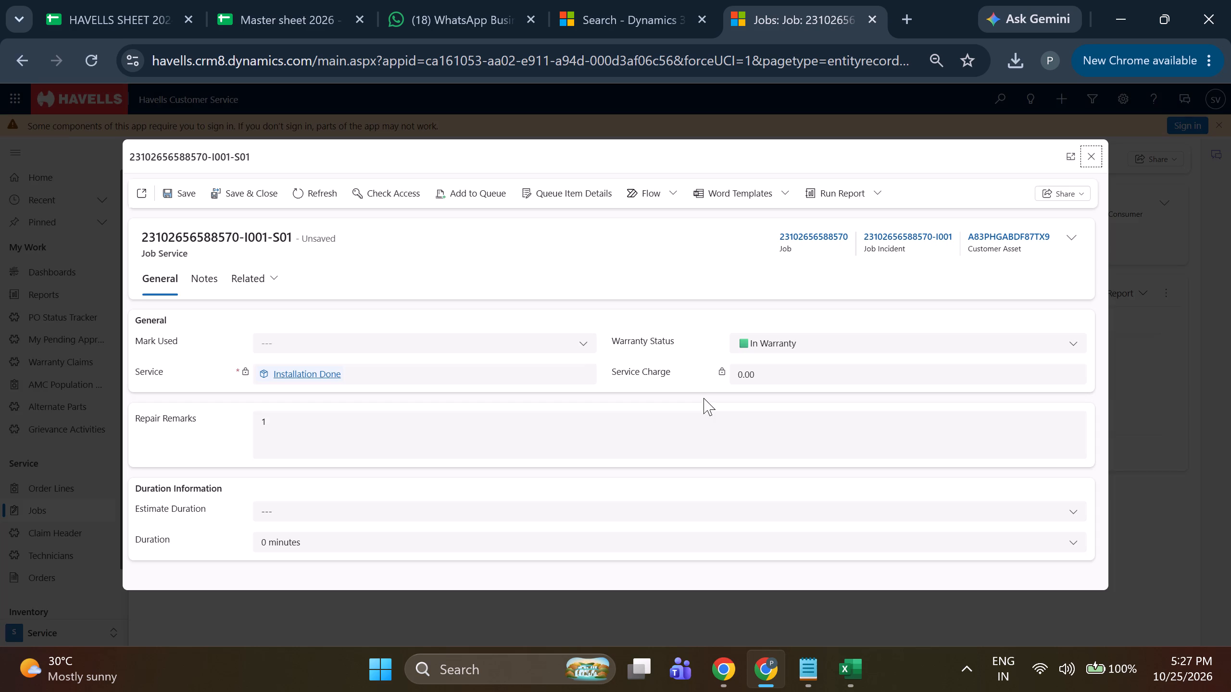
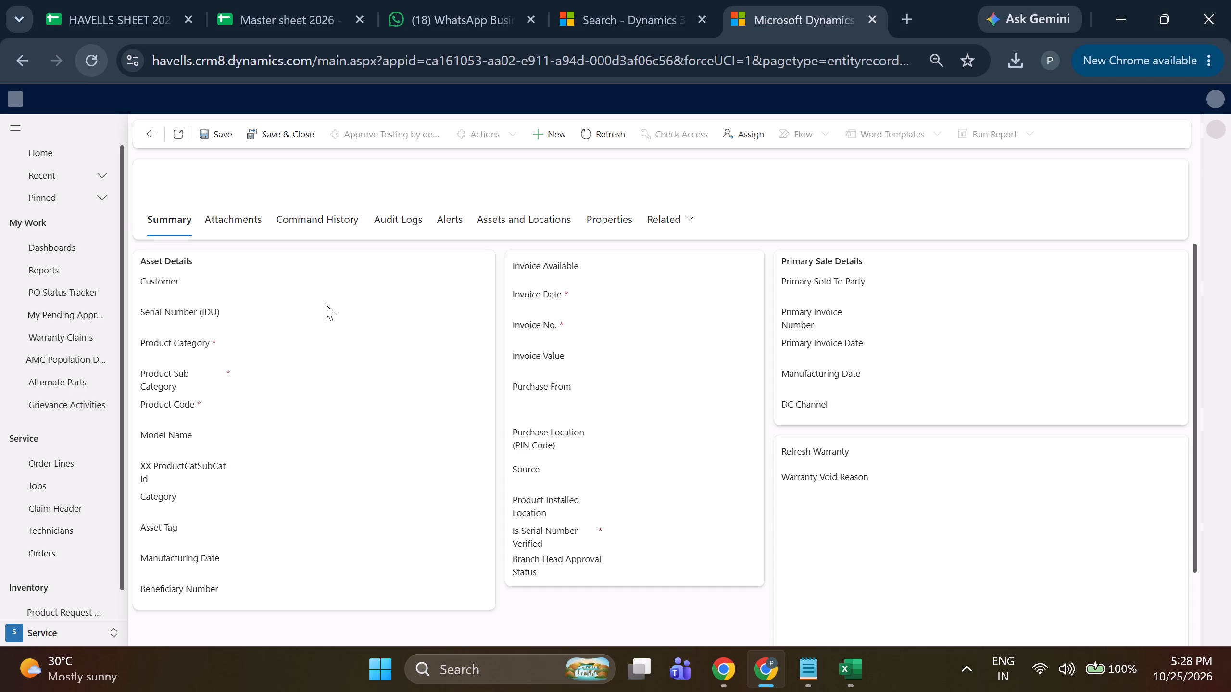
# Open the customer asset's attachments and bring up the file chooser to attach a file to a new note.
pyautogui.click(229, 231)
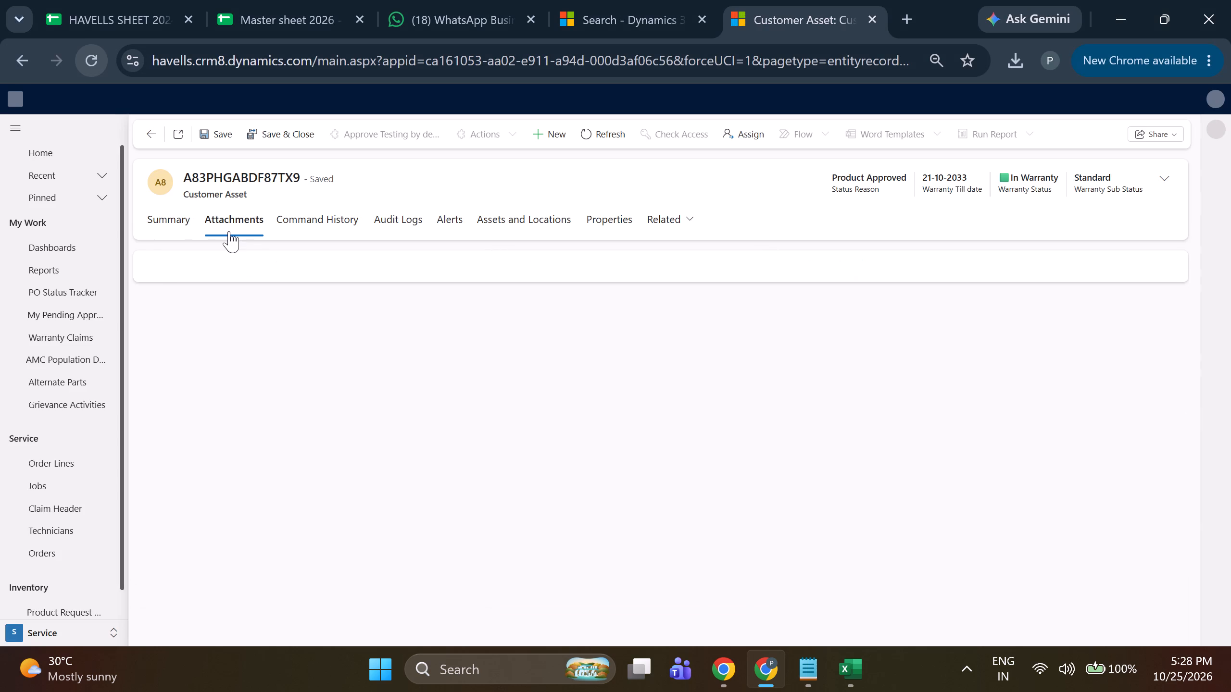
pyautogui.click(1173, 315)
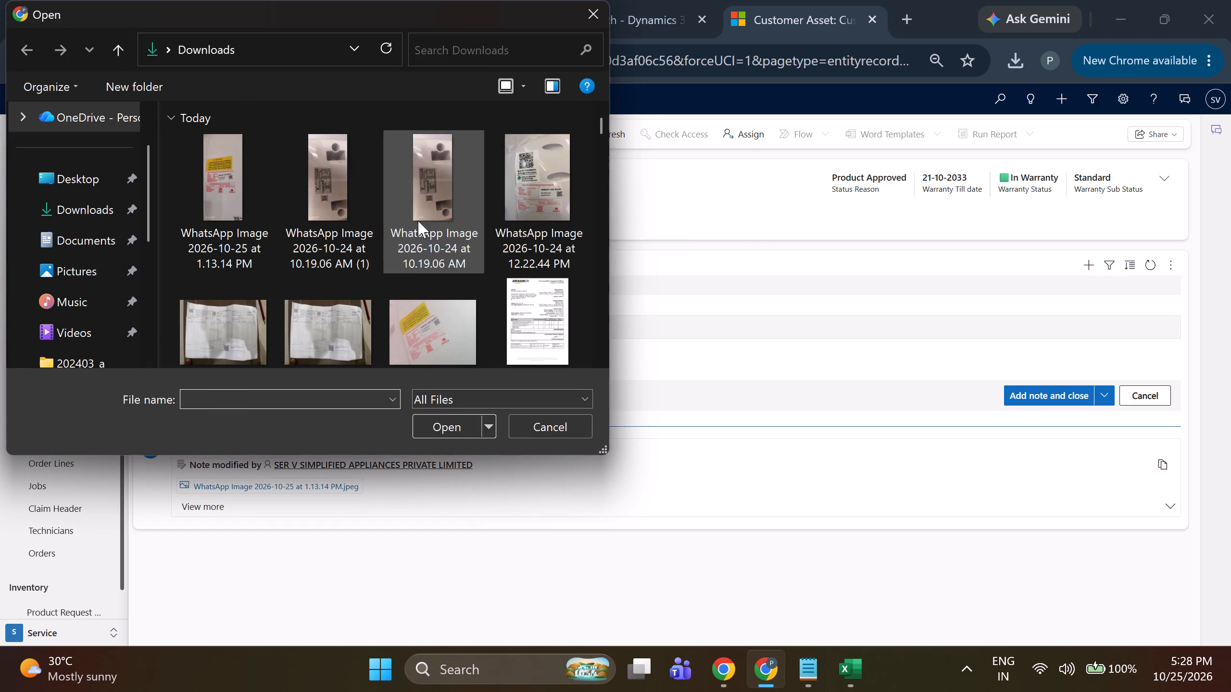
# Attach the downloaded invoice document image to the customer asset's new note, and save and close the asset.
pyautogui.doubleClick(539, 315)
pyautogui.click(283, 140)
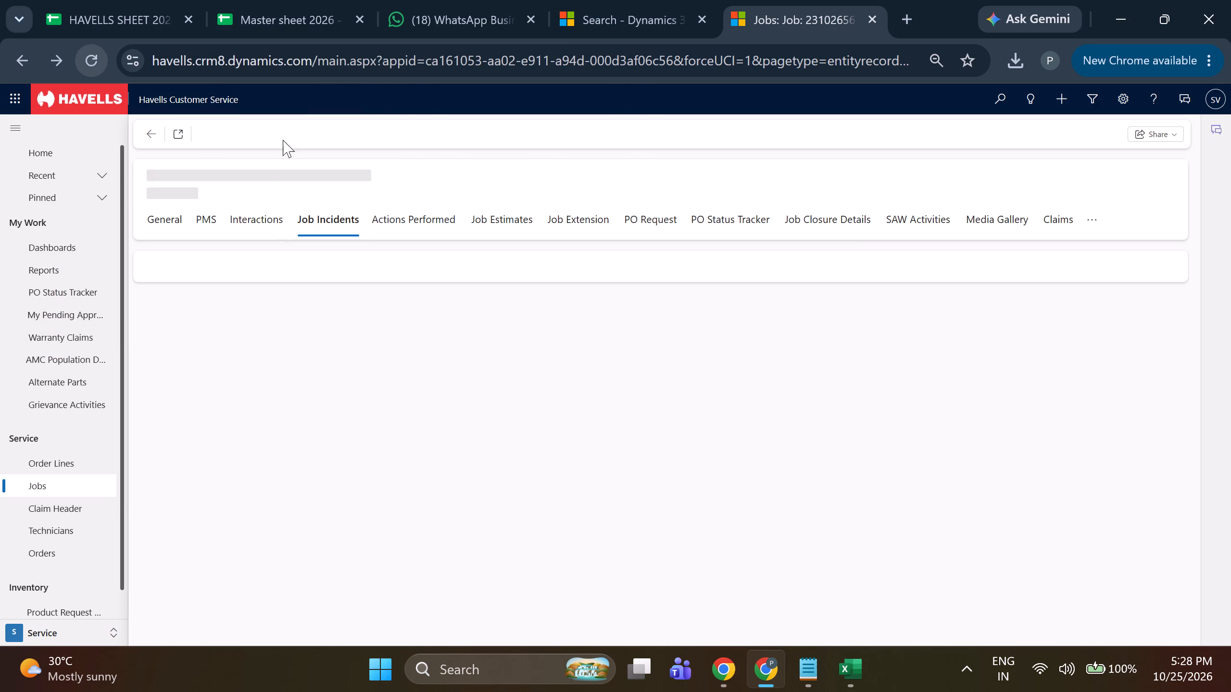
pyautogui.click(161, 229)
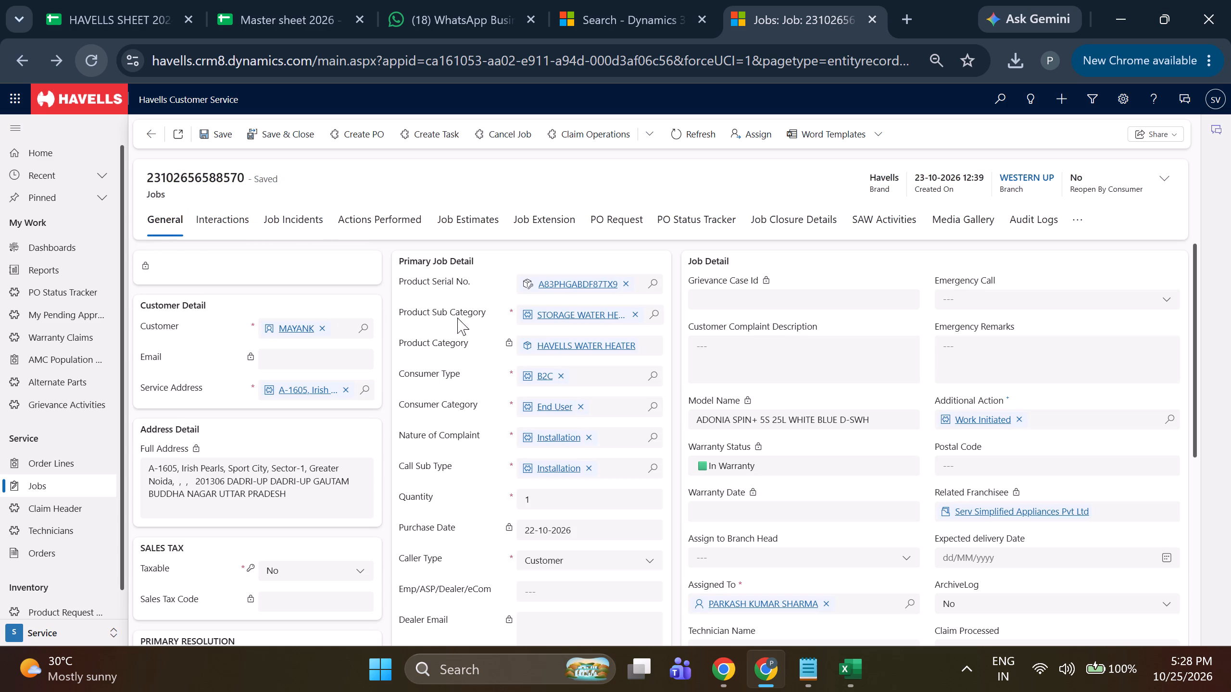
pyautogui.scroll(1, 684, 354)
pyautogui.click(765, 222)
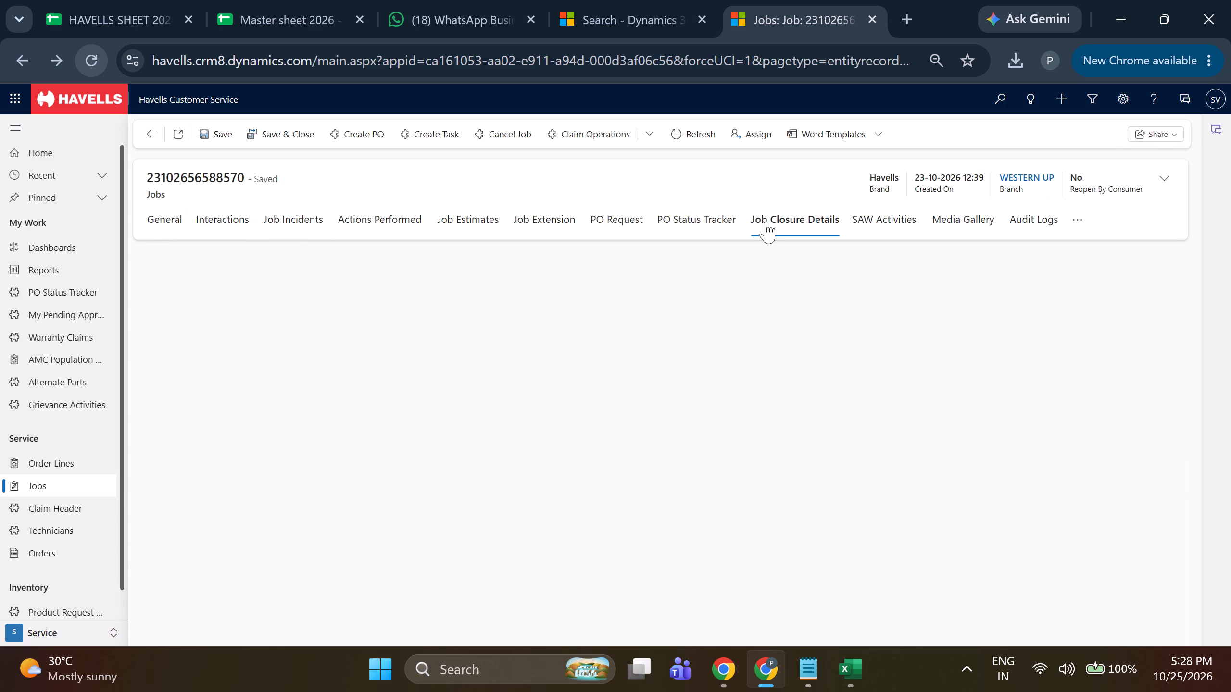
pyautogui.tripleClick(857, 426)
pyautogui.doubleClick(857, 426)
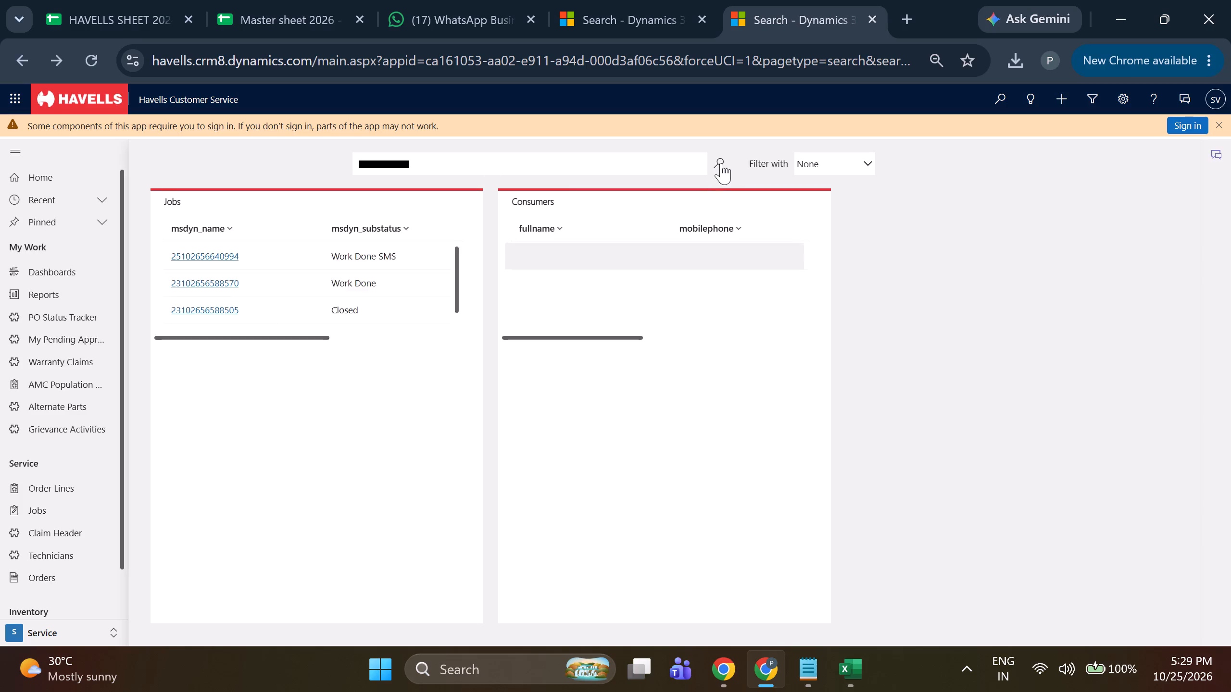
pyautogui.tripleClick(721, 163)
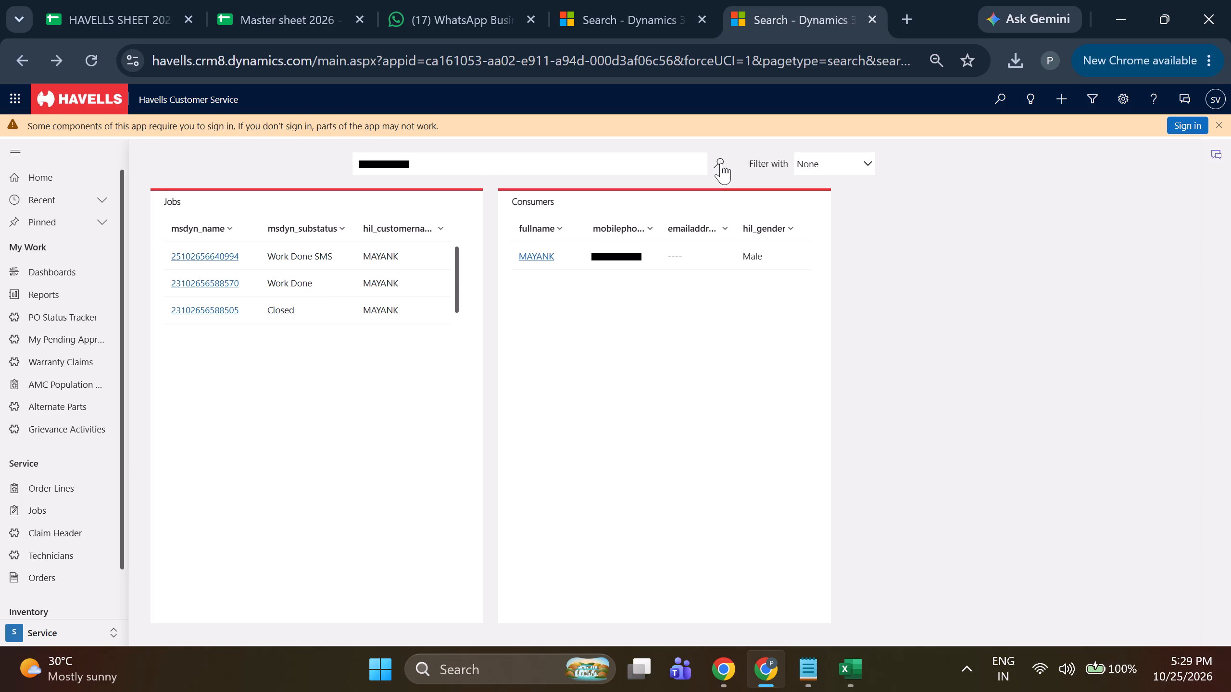
pyautogui.doubleClick(721, 163)
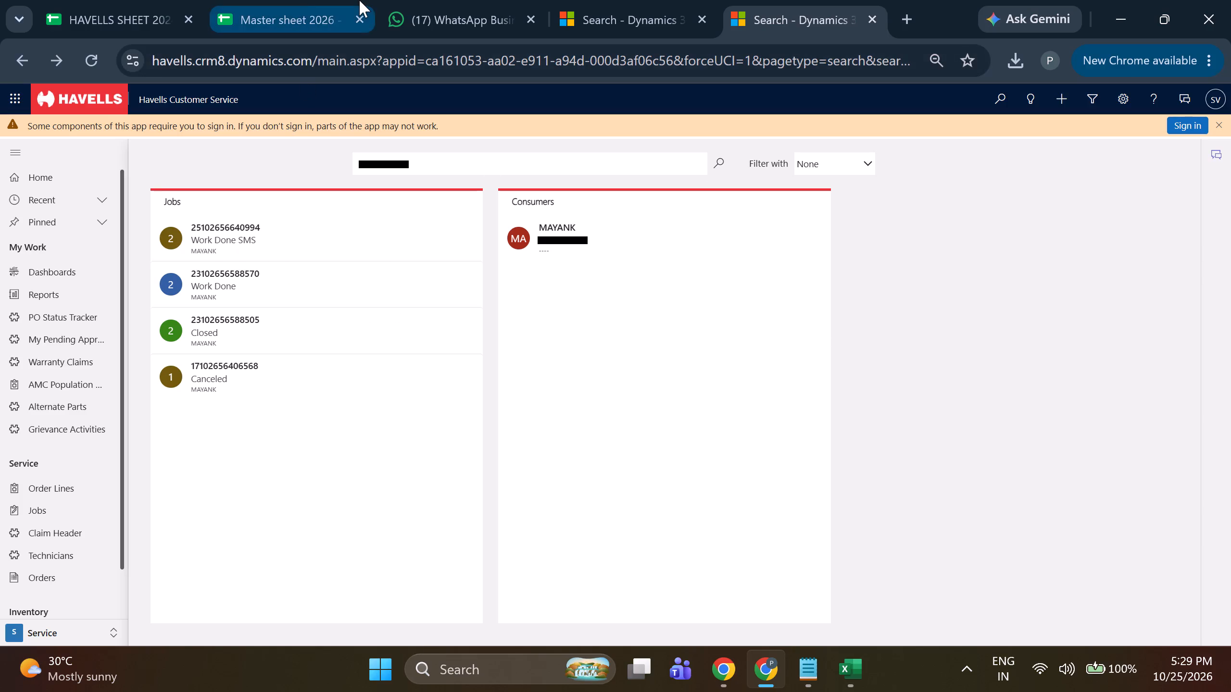
# Search Sheet46 of the master sheet for the customer's mobile number copied from row 12.
pyautogui.click(304, 5)
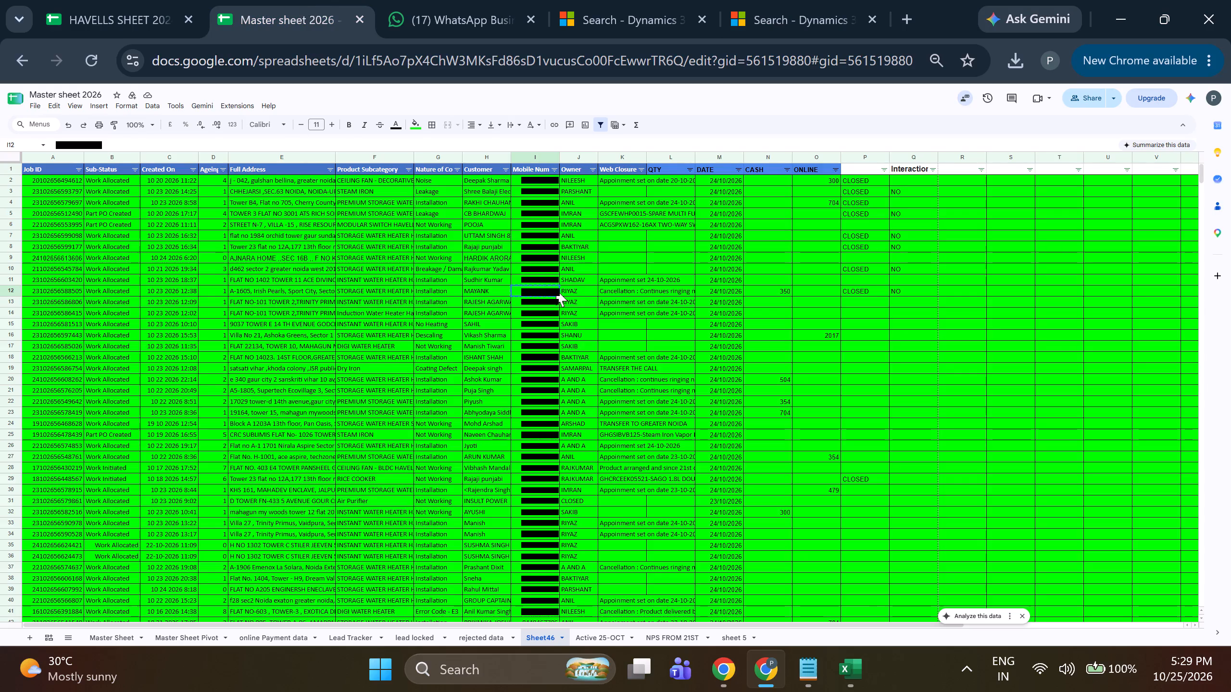
pyautogui.hotkey('ctrl', 'f')
pyautogui.click(543, 289)
pyautogui.hotkey('ctrl', 'c')
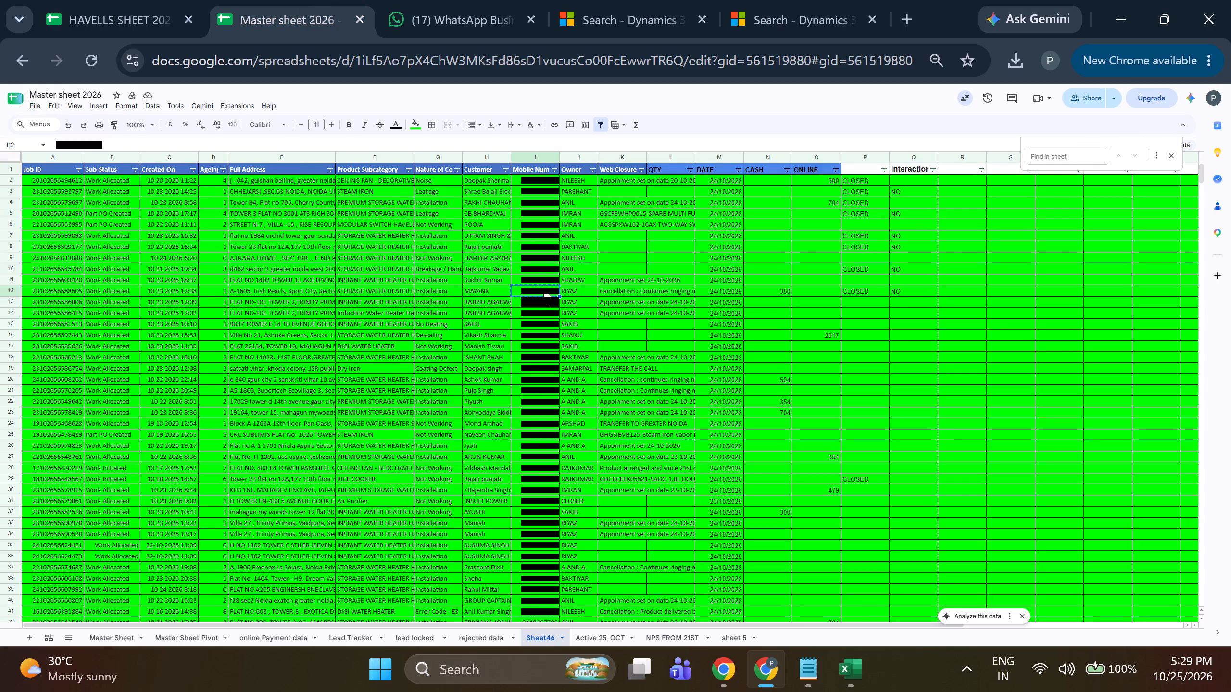
pyautogui.click(1062, 155)
pyautogui.hotkey('ctrl', 'v')
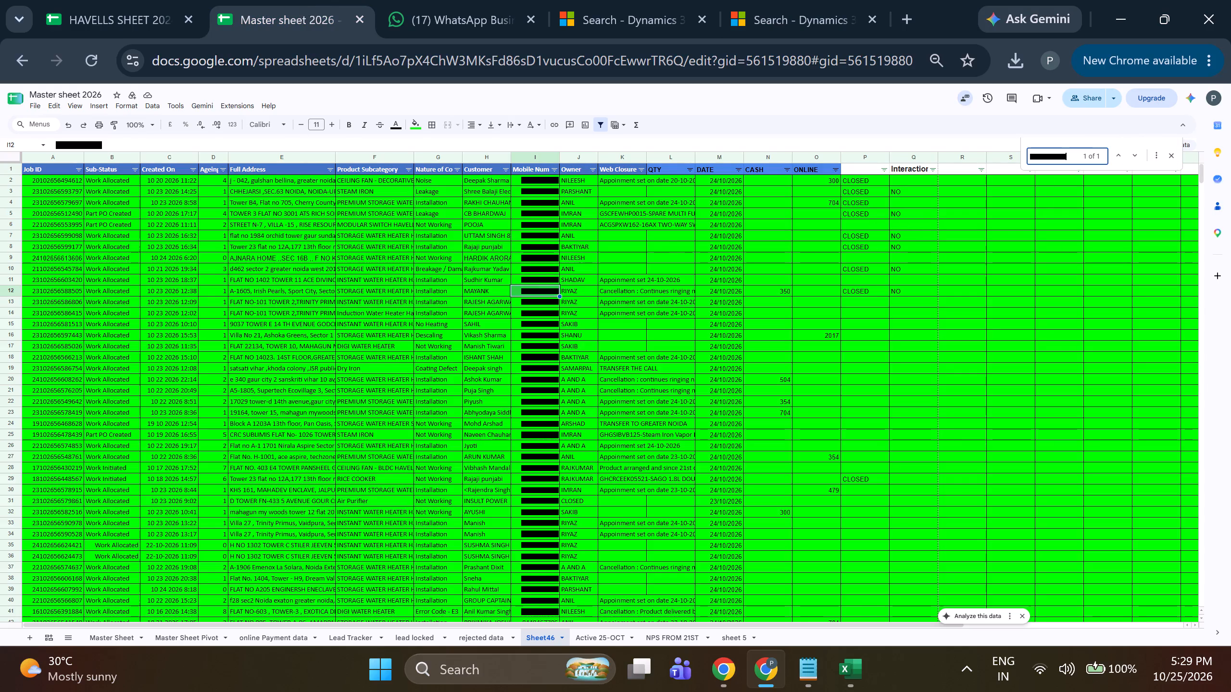
pyautogui.press('Return')
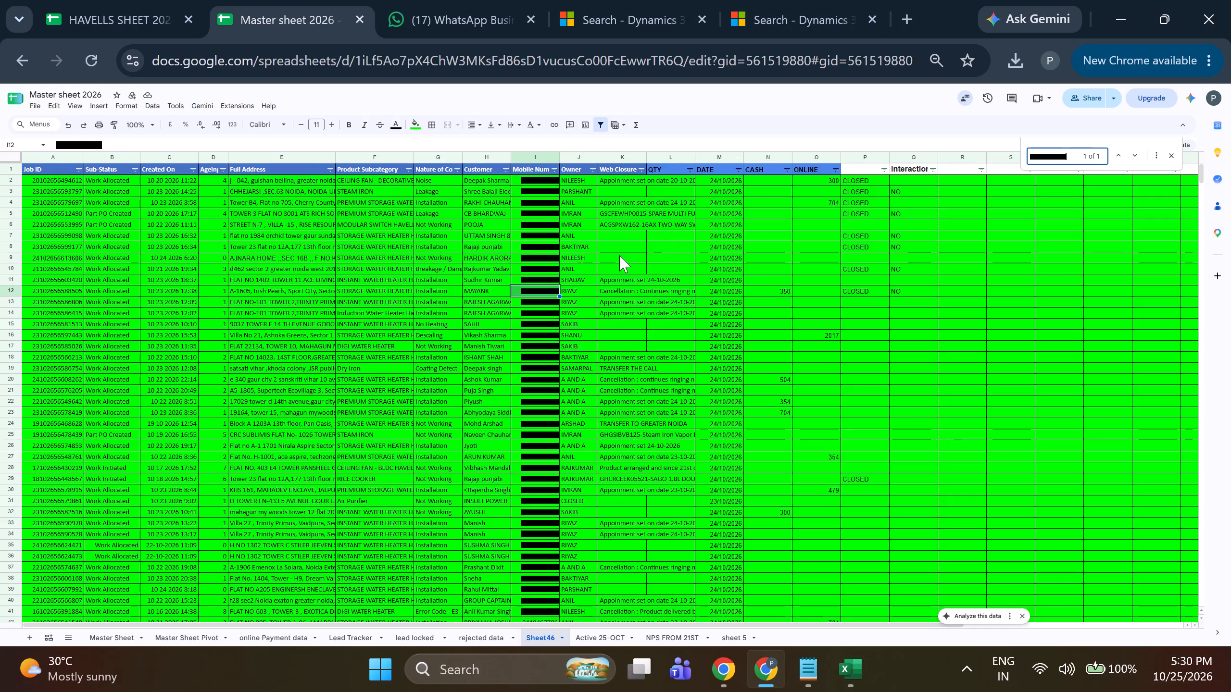
# Copy the customer's whole job row 12 and select the first empty row's Job ID cell, A69.
pyautogui.click(2, 289)
pyautogui.hotkey('ctrl', 'c')
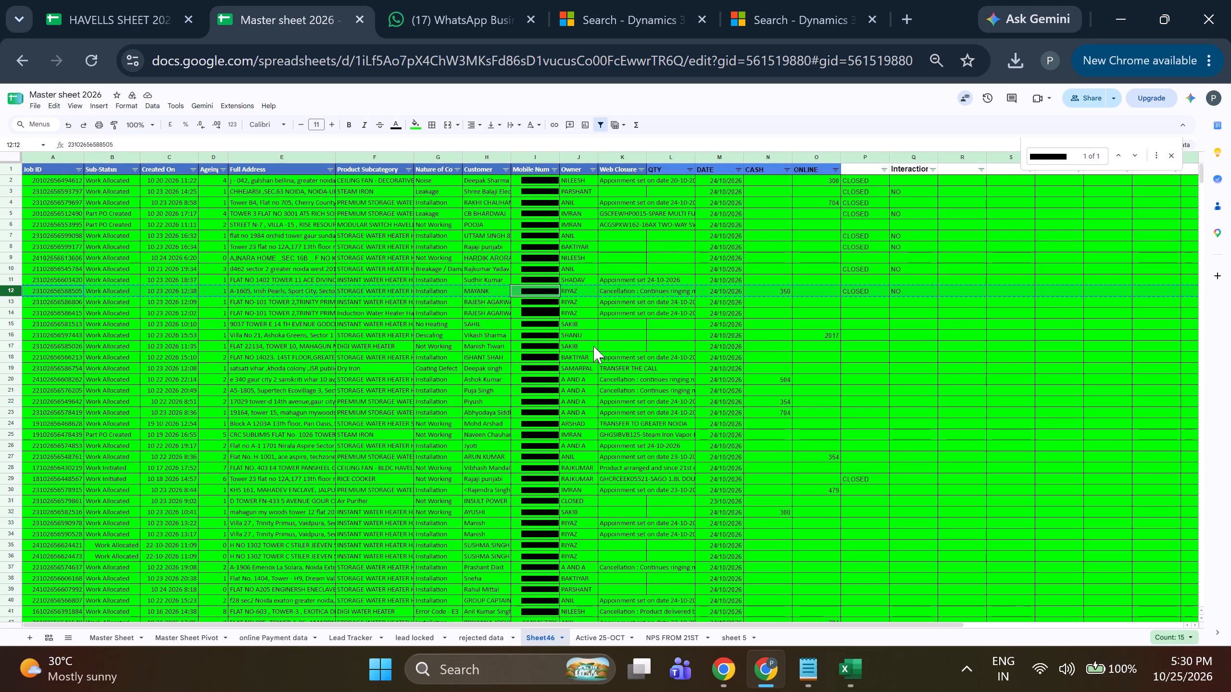
pyautogui.scroll(-5, 593, 346)
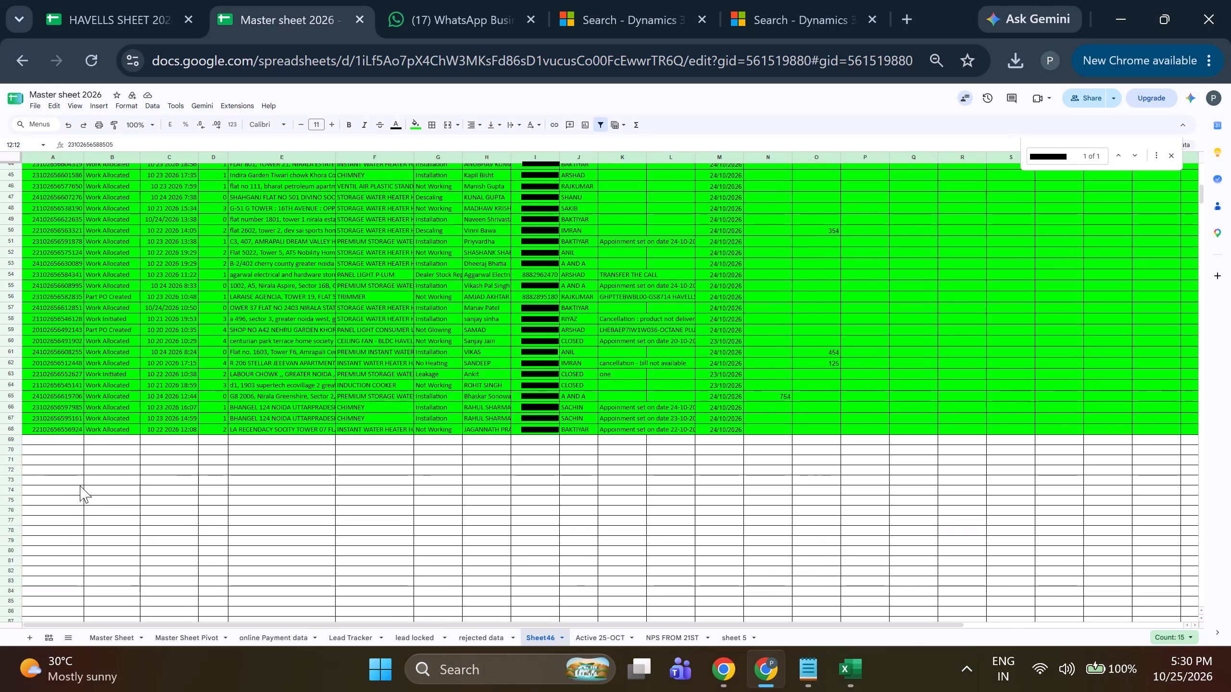
pyautogui.click(28, 440)
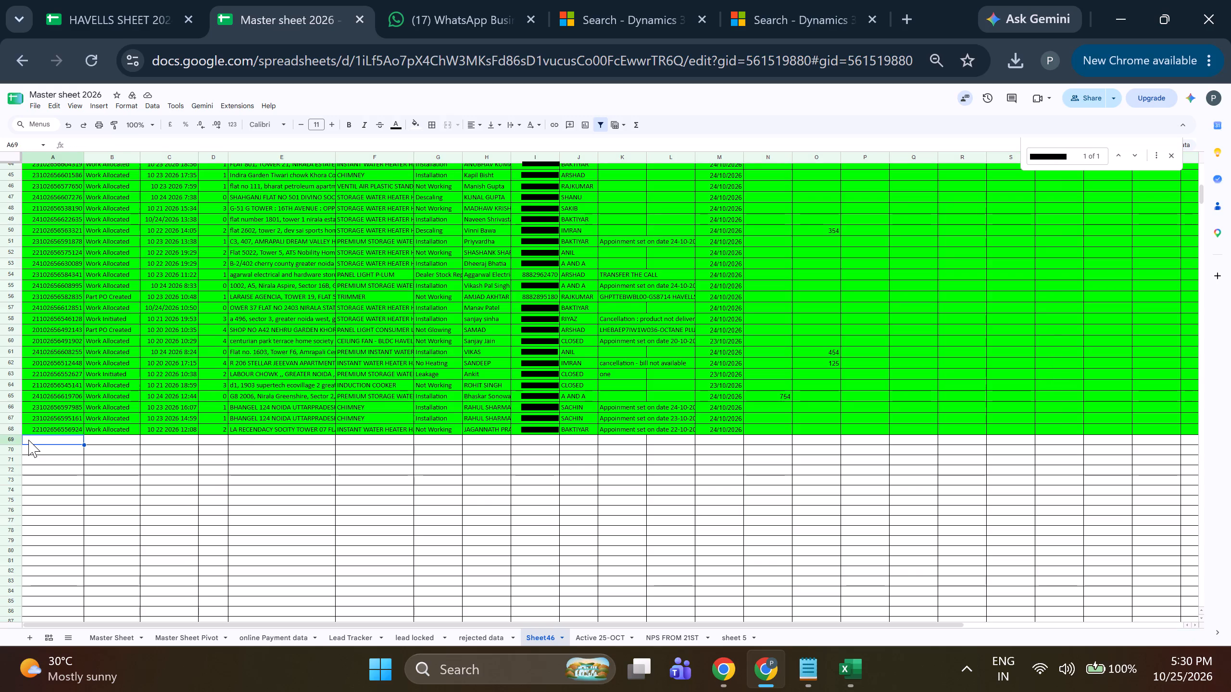
# Return to the Dynamics search and rerun it to recheck the status of the customer's jobs.
pyautogui.click(758, 0)
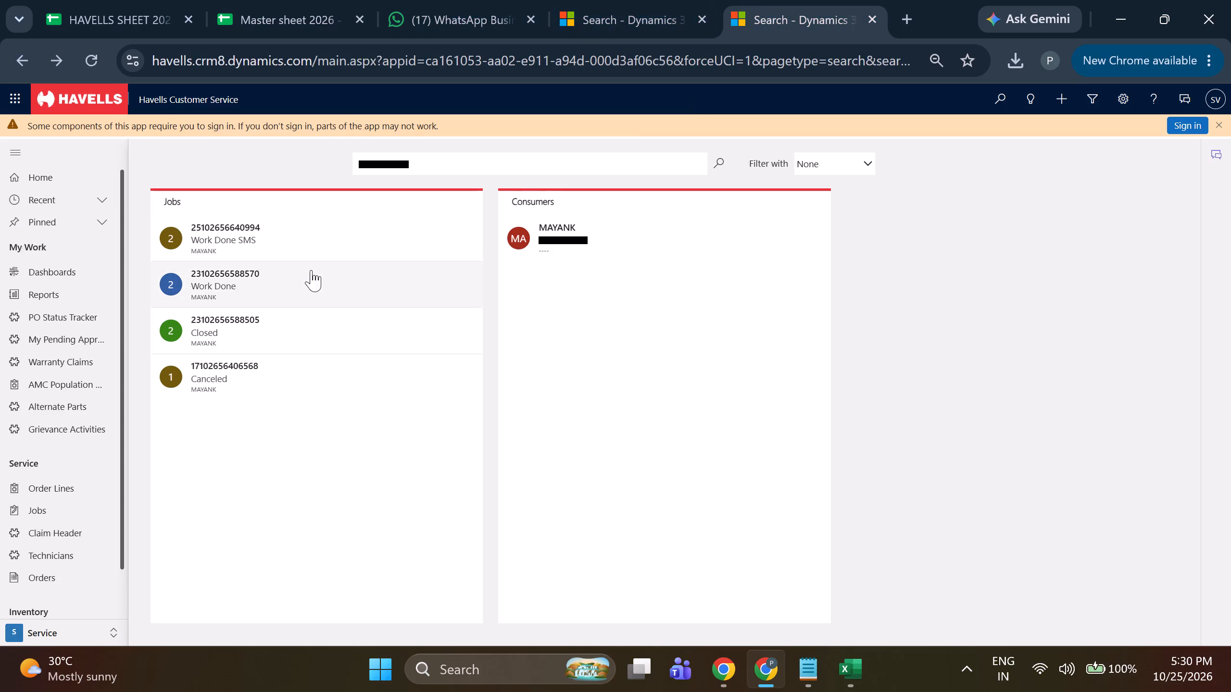
pyautogui.click(719, 167)
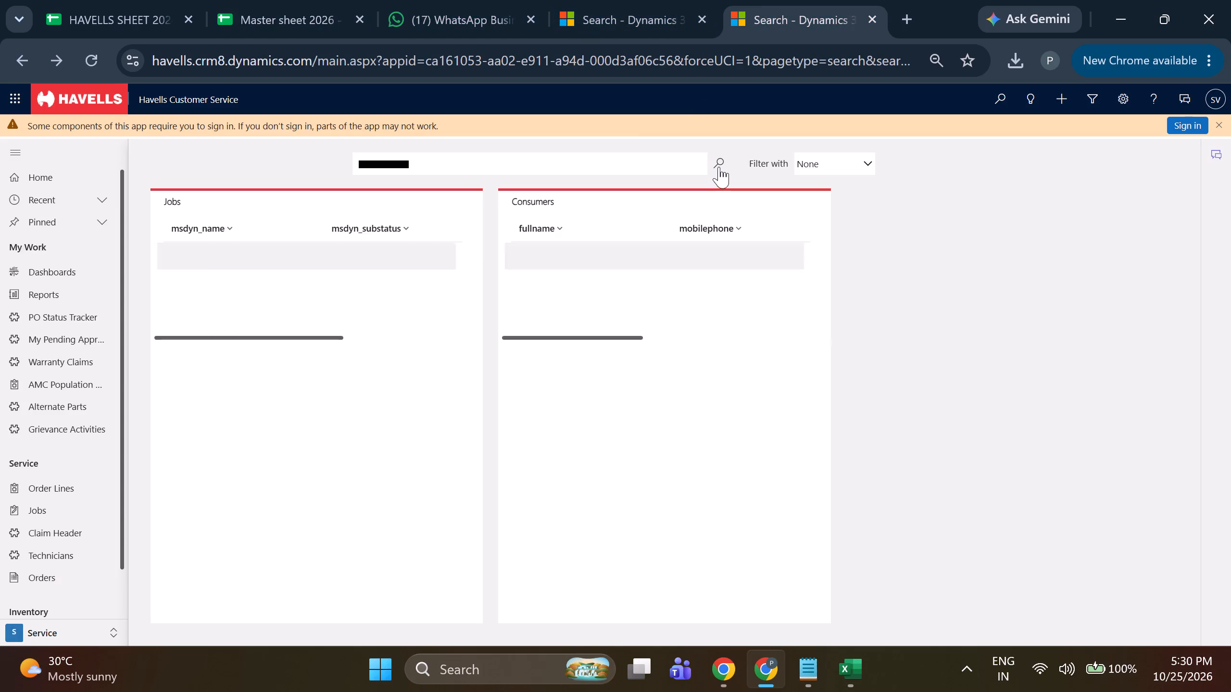
pyautogui.click(719, 167)
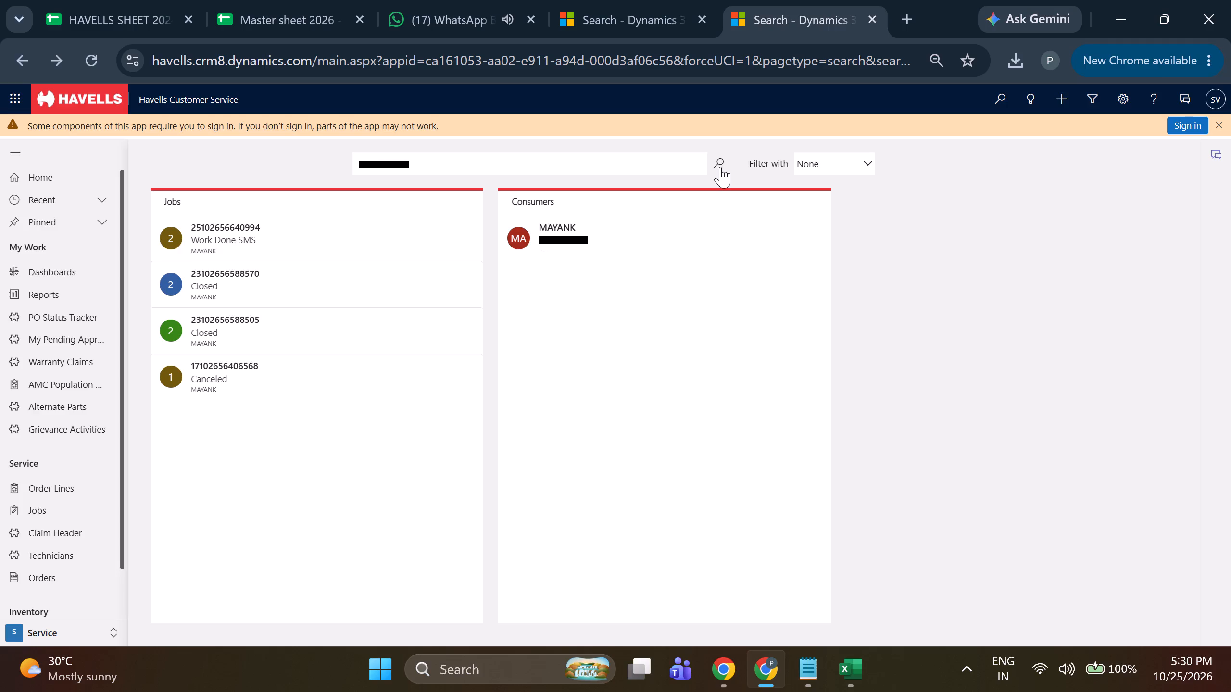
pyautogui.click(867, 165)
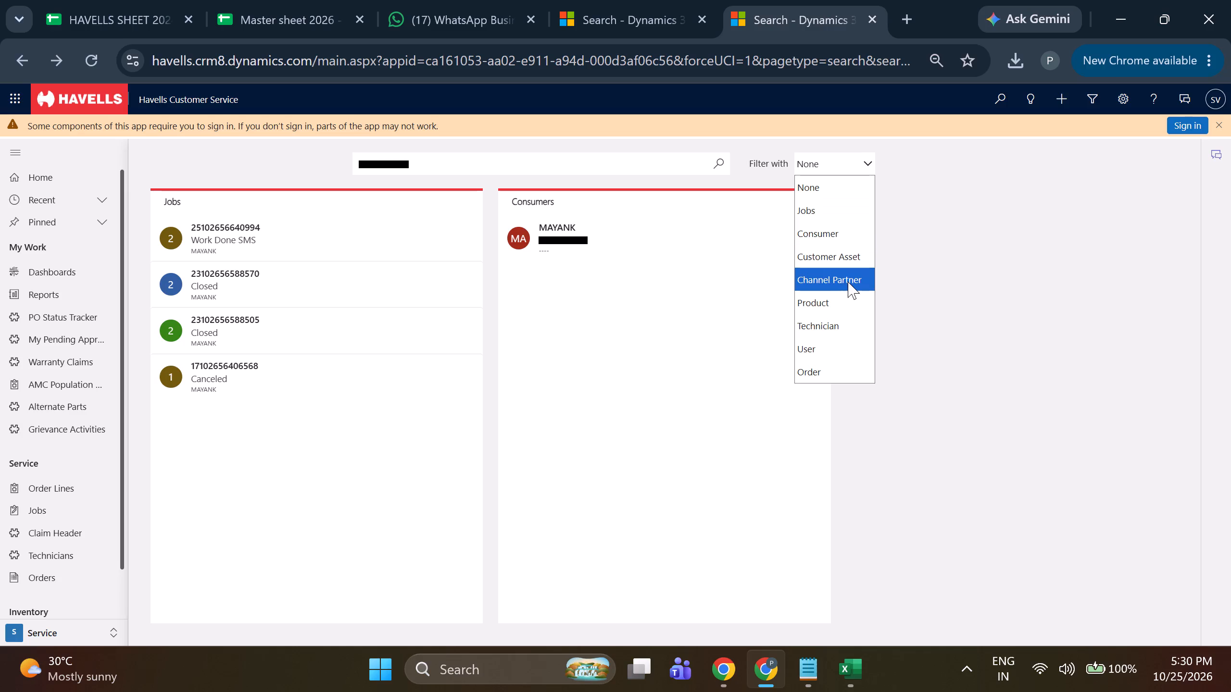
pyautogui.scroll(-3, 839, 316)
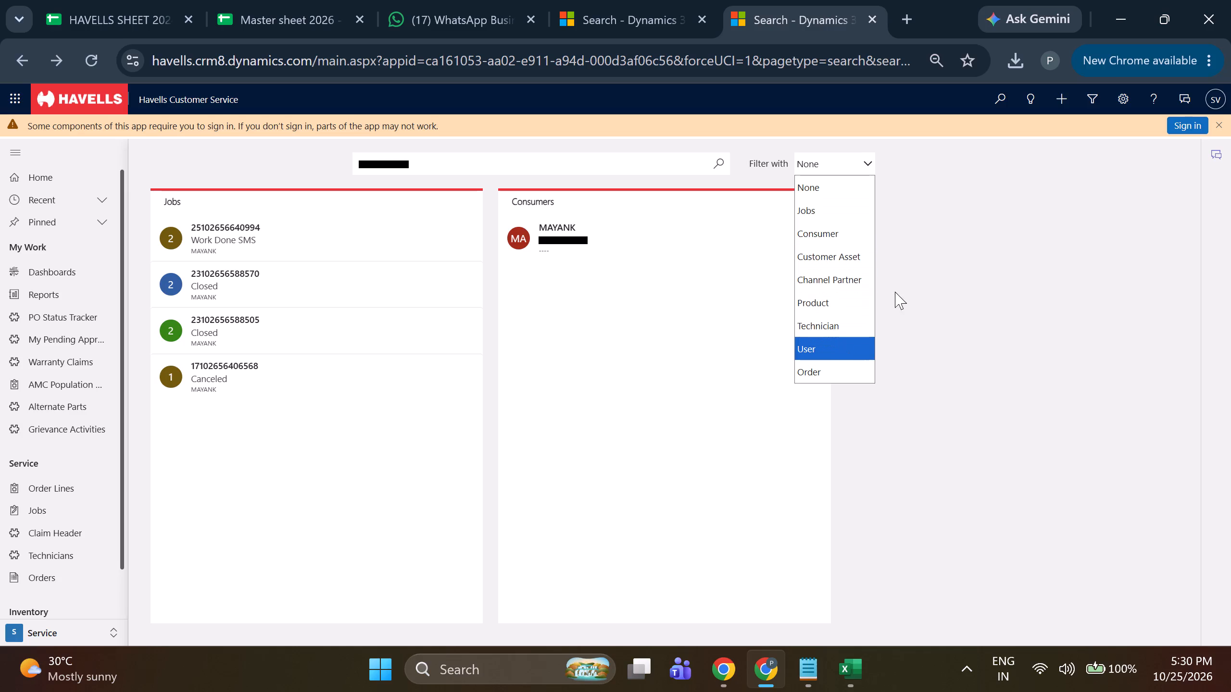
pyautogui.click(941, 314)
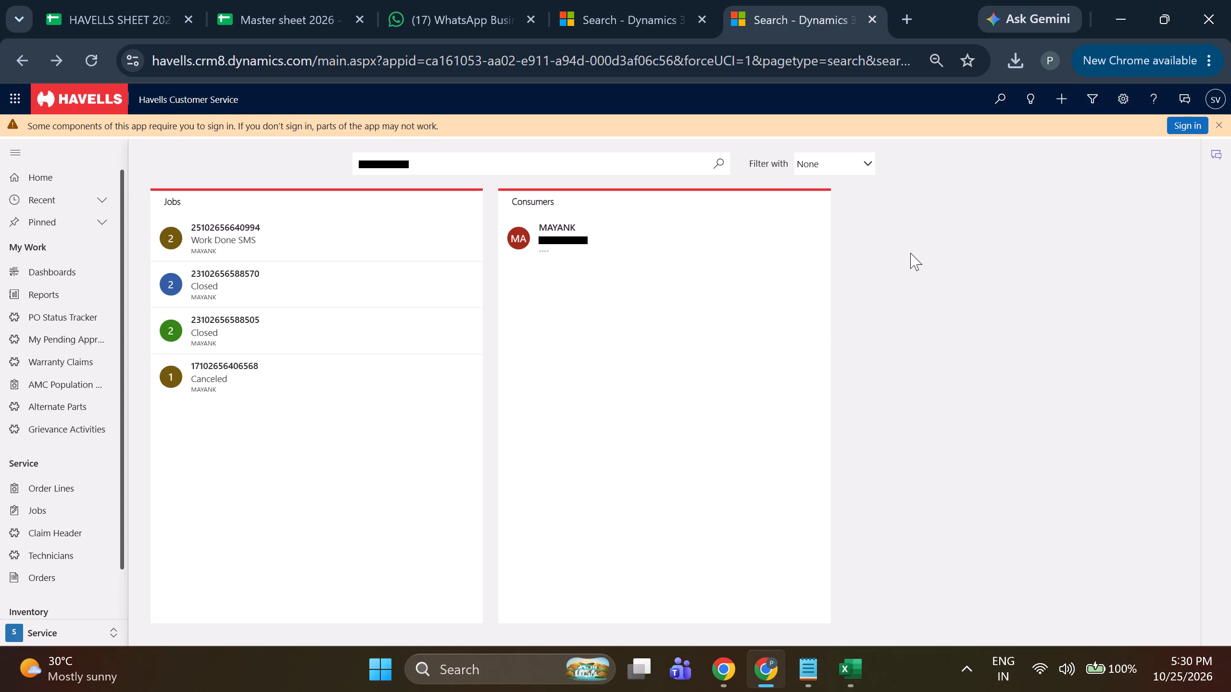
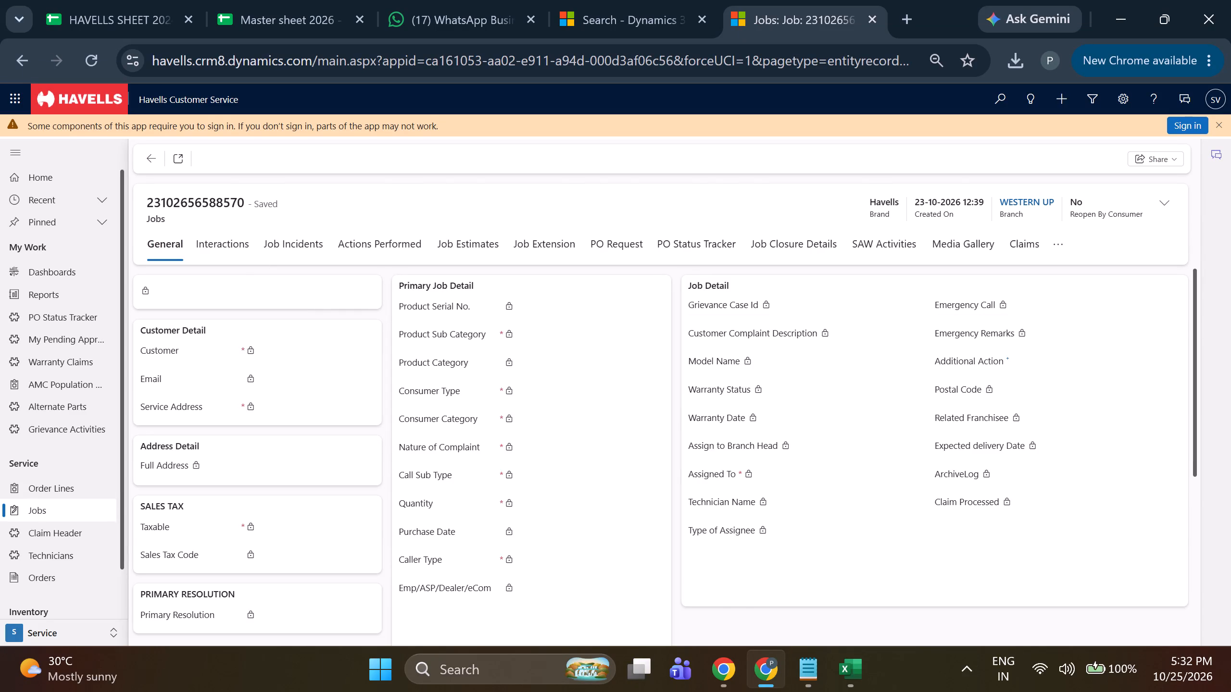
pyautogui.doubleClick(213, 202)
pyautogui.hotkey('ctrl', 'c')
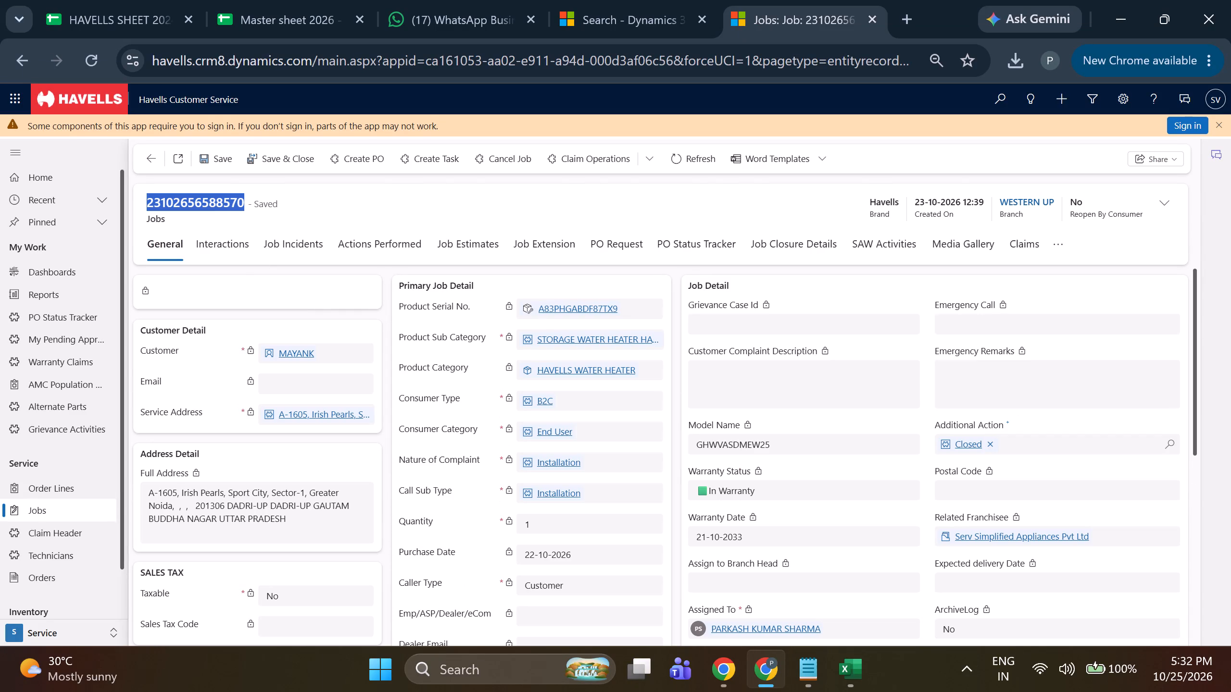
pyautogui.click(825, 675)
pyautogui.hotkey('ctrl', 'v')
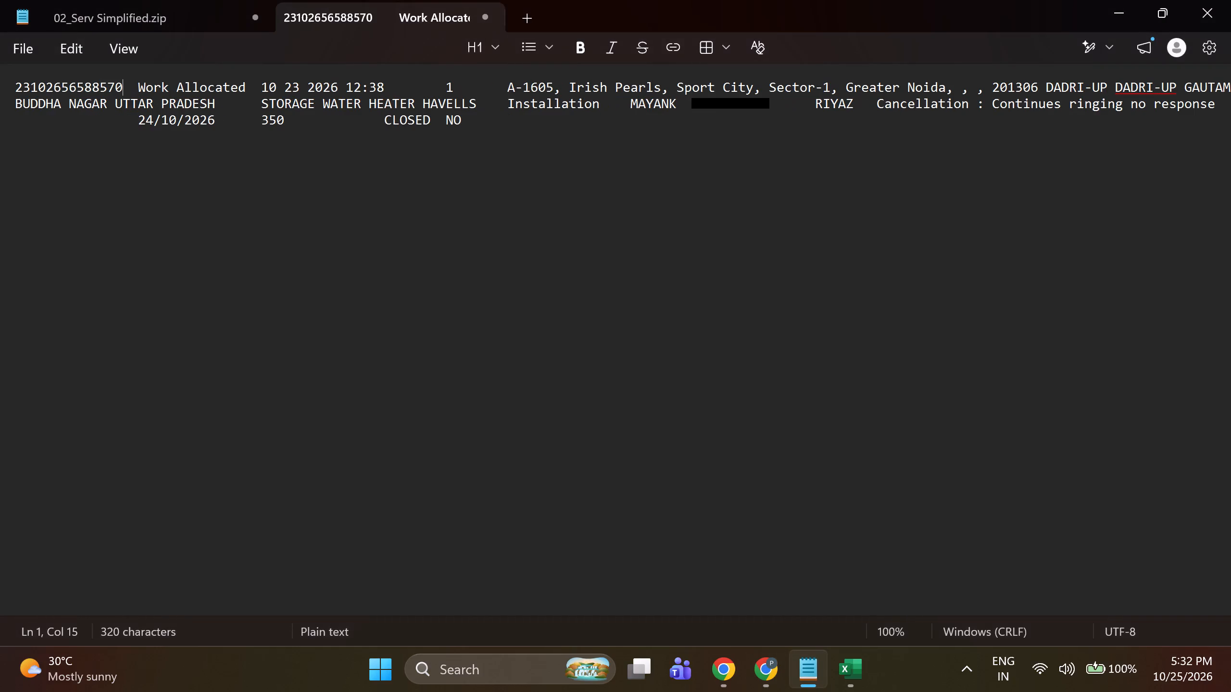
pyautogui.click(496, 321)
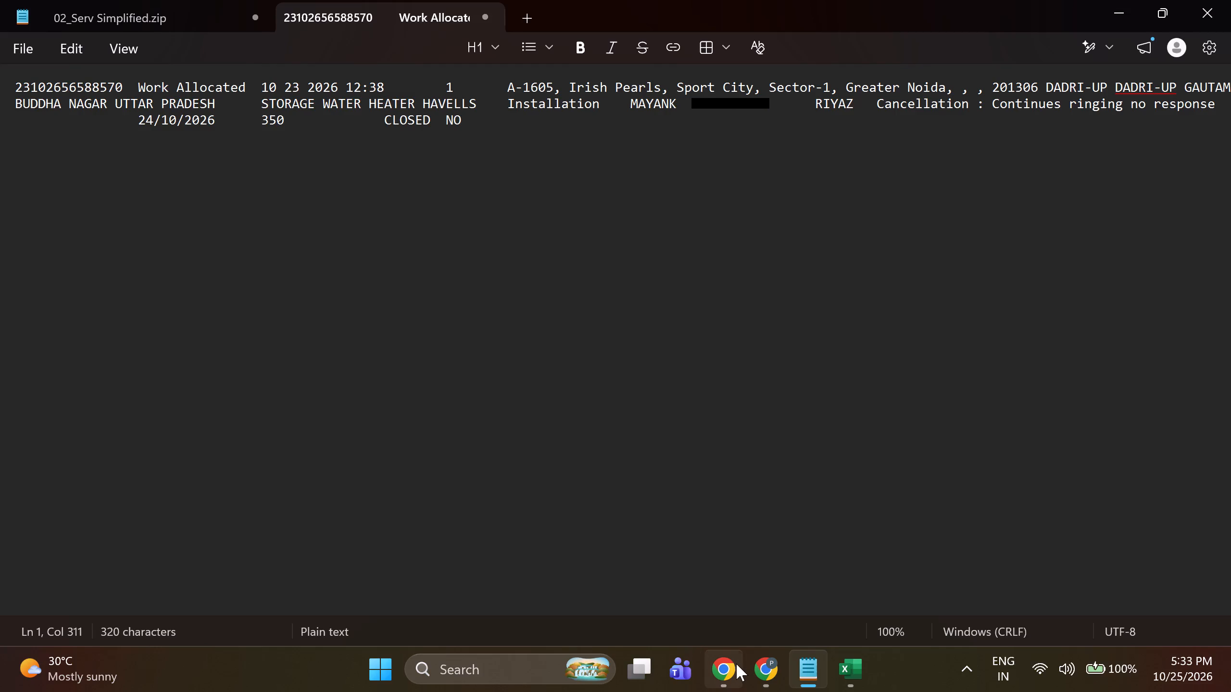
# Switch to the 02_Serv Simplified.zip note.
pyautogui.click(141, 0)
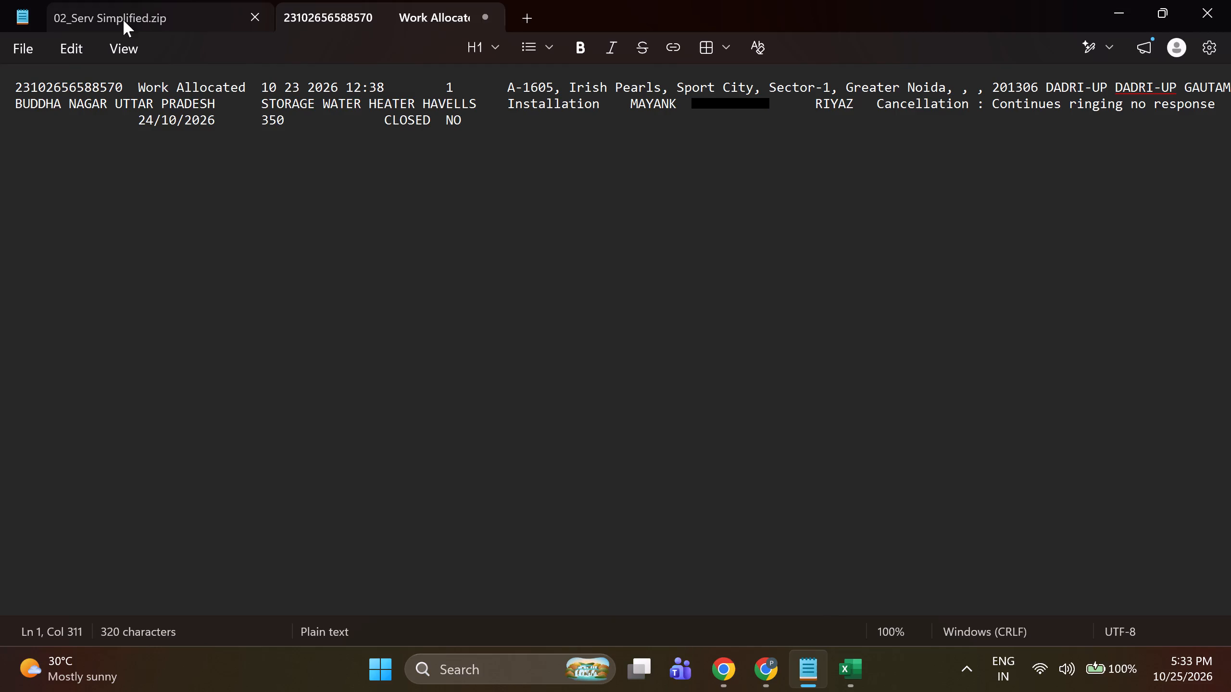
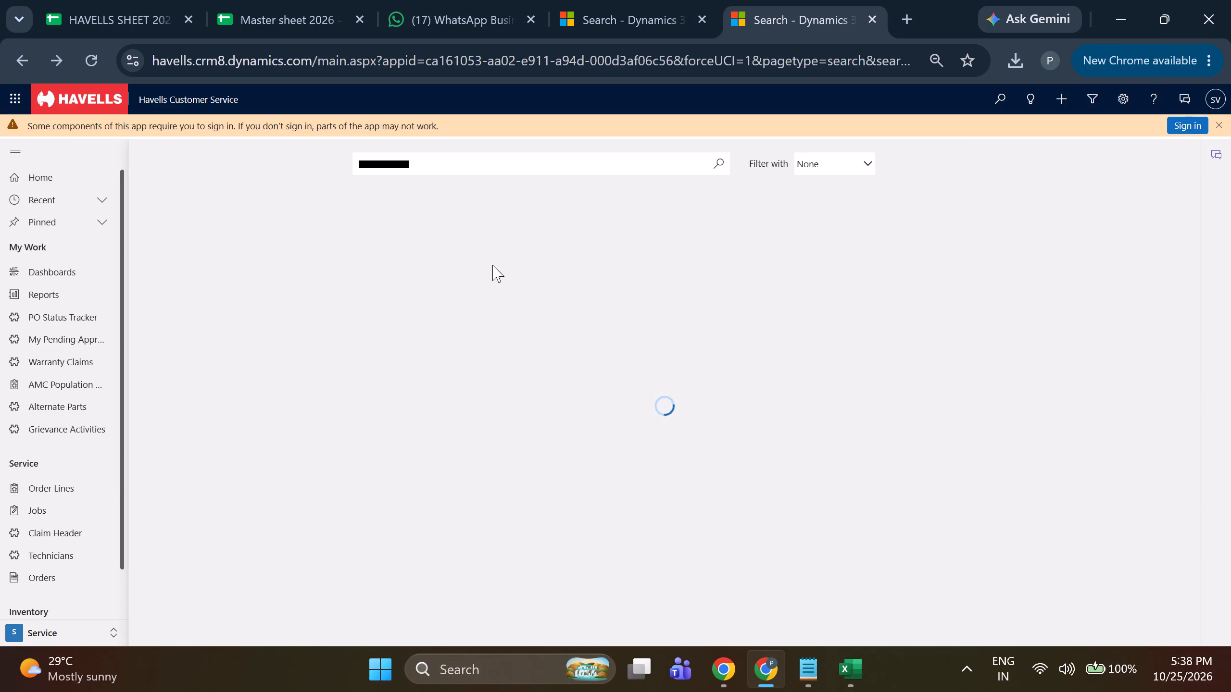
# Search the Dynamics records again for the customer's mobile number and review the listed jobs.
pyautogui.click(720, 166)
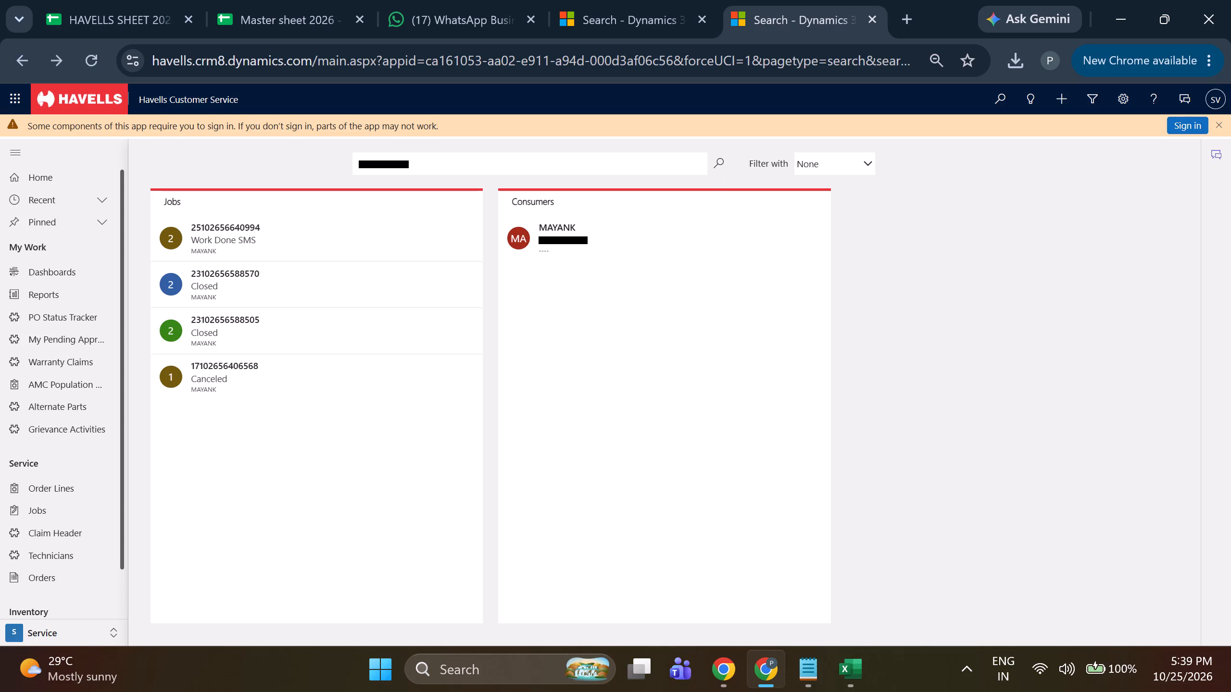
pyautogui.click(709, 160)
pyautogui.click(716, 168)
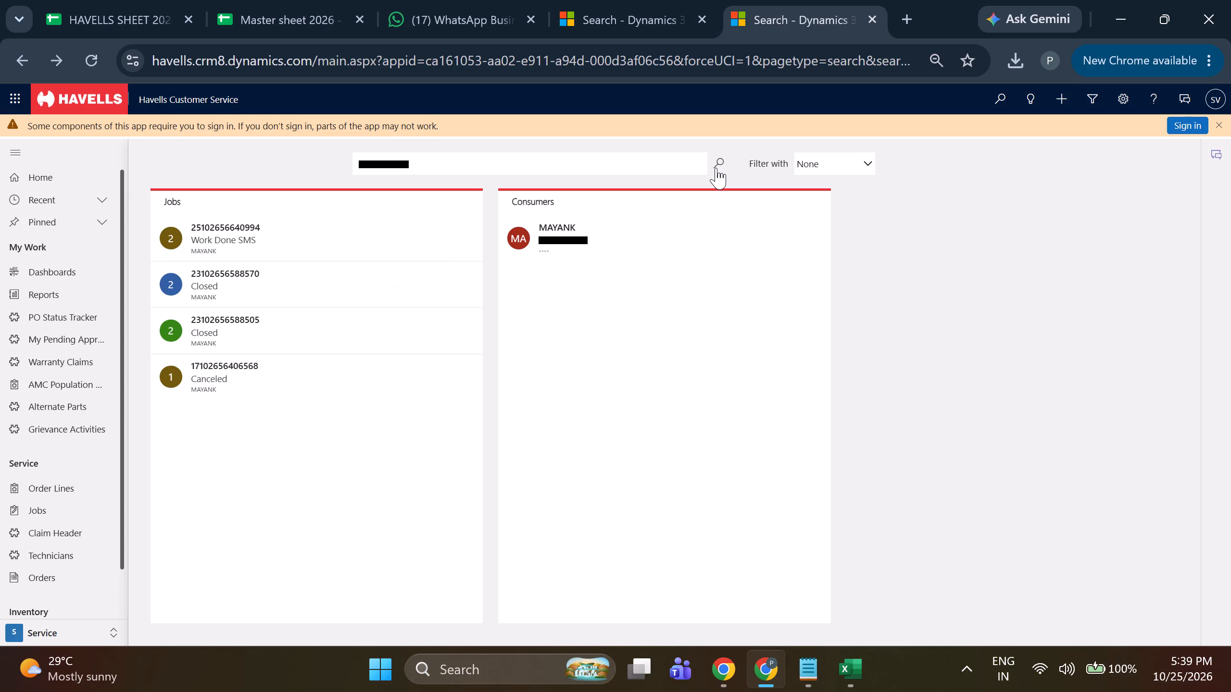
pyautogui.click(719, 168)
# Switch to Master sheet 2026 and select the next customer's mobile number in row 13 of Sheet46.
pyautogui.click(329, 0)
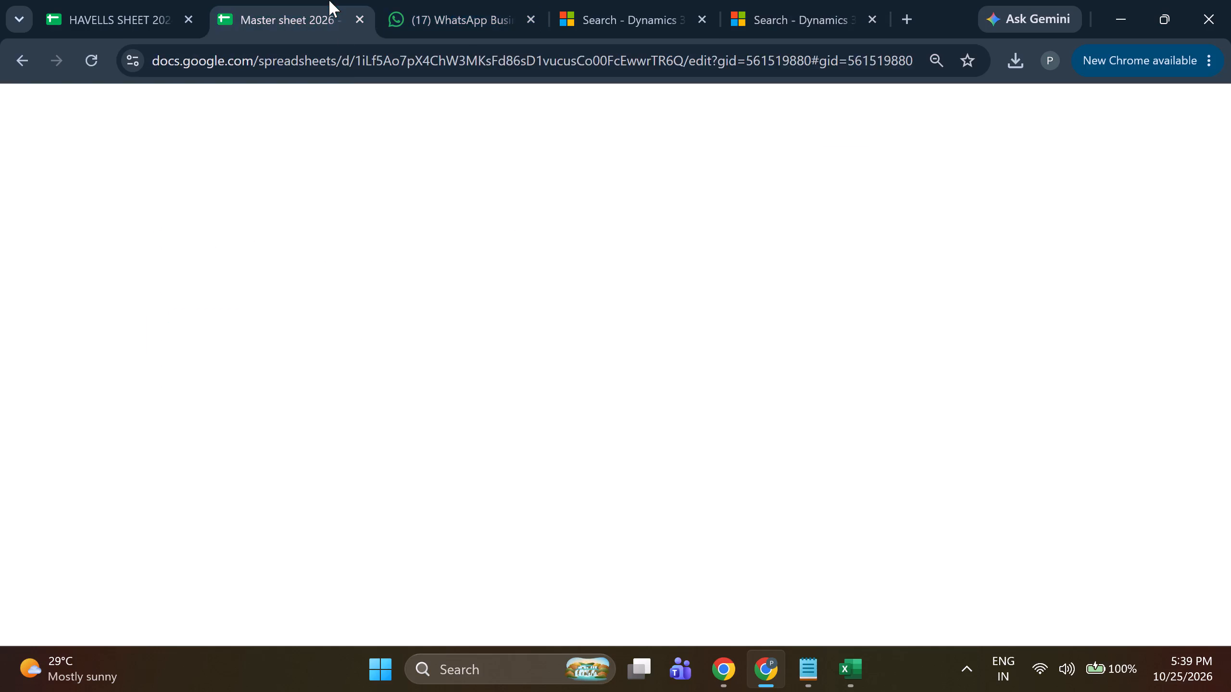
pyautogui.scroll(4, 578, 287)
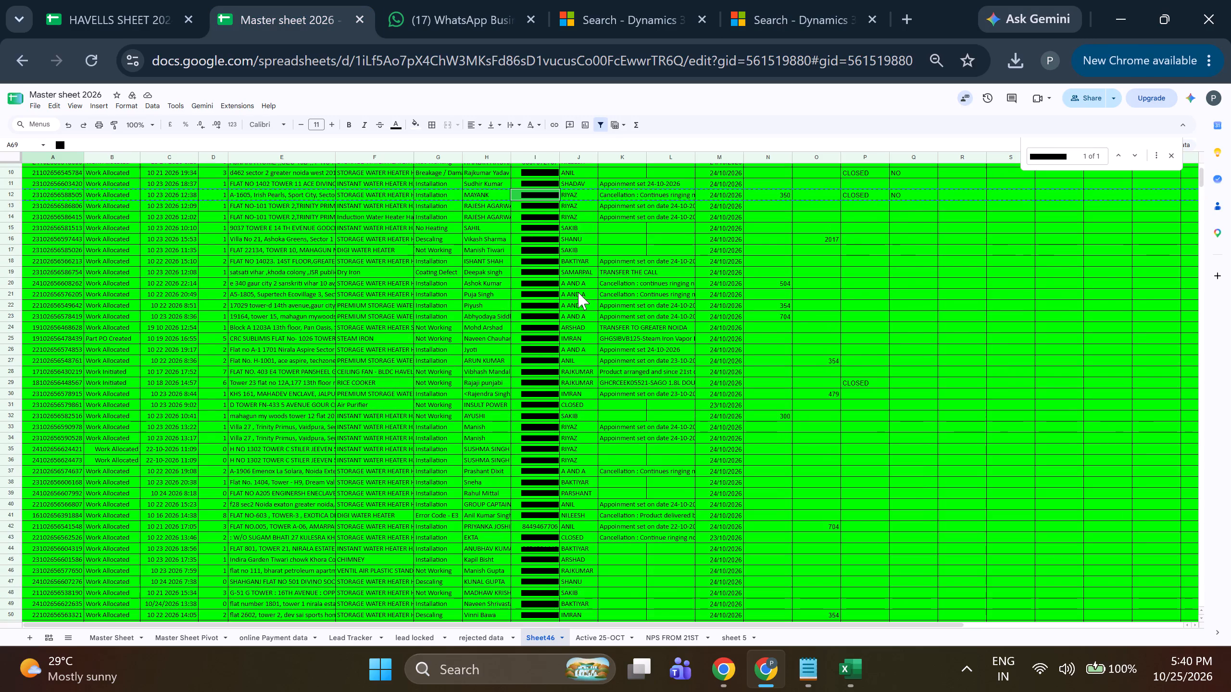
pyautogui.scroll(1, 578, 292)
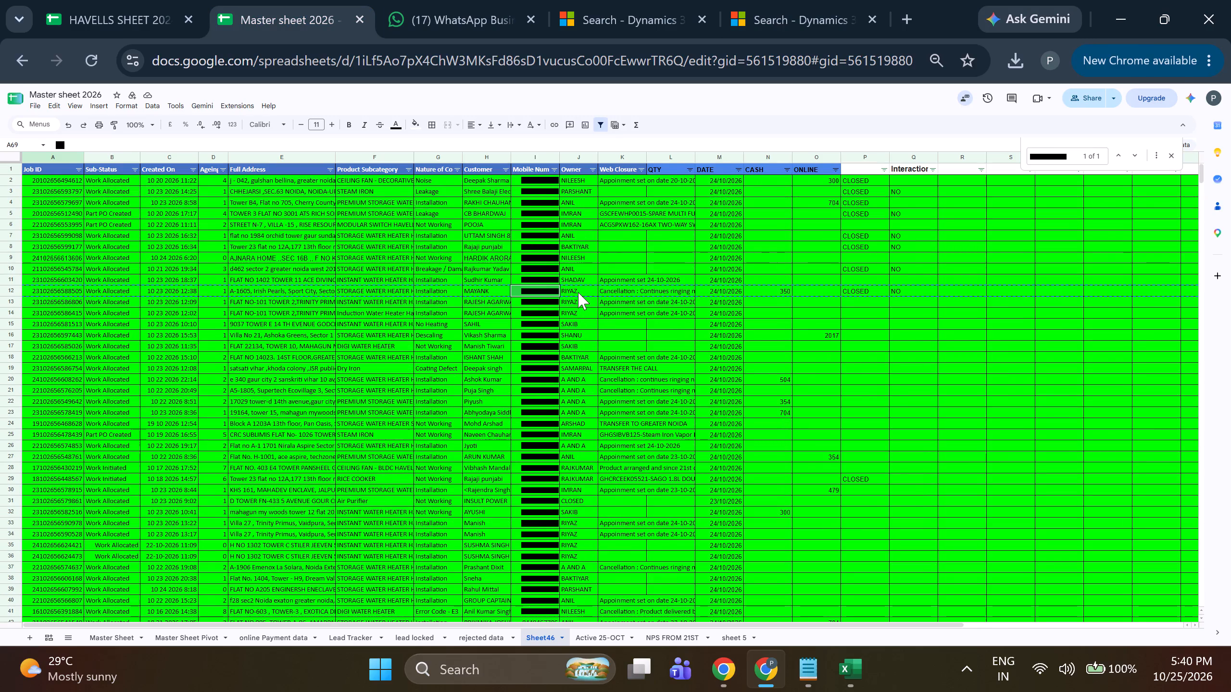
pyautogui.scroll(4, 525, 329)
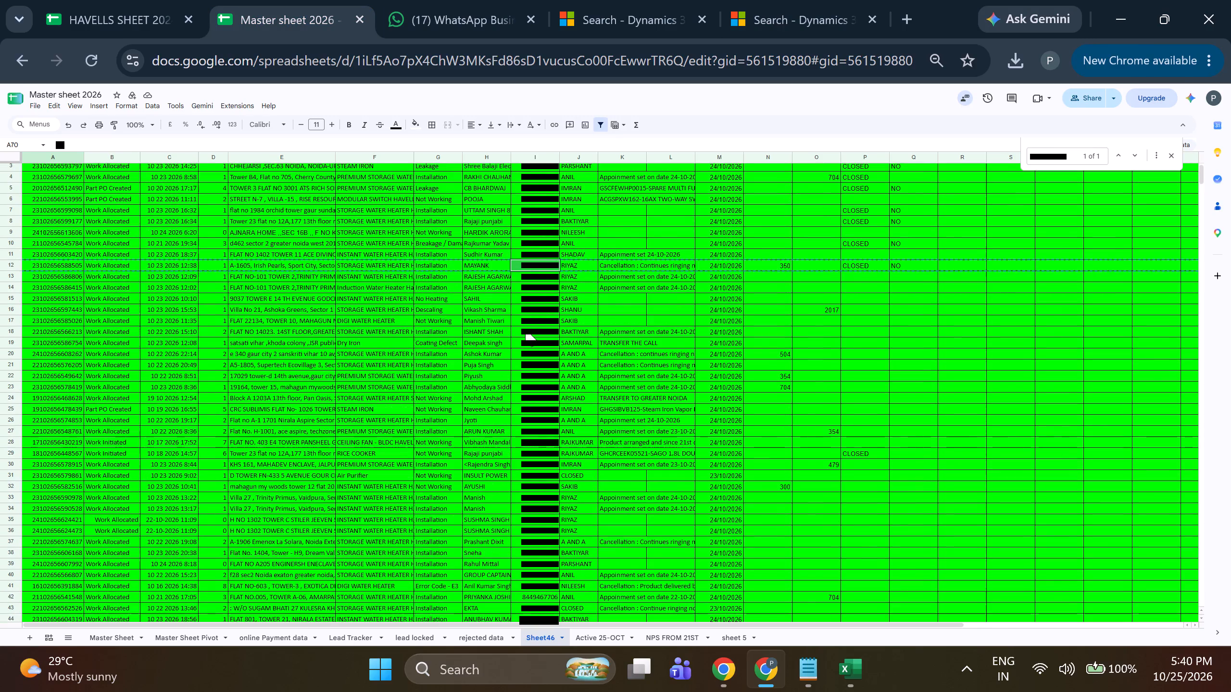
pyautogui.click(535, 290)
pyautogui.press('Down')
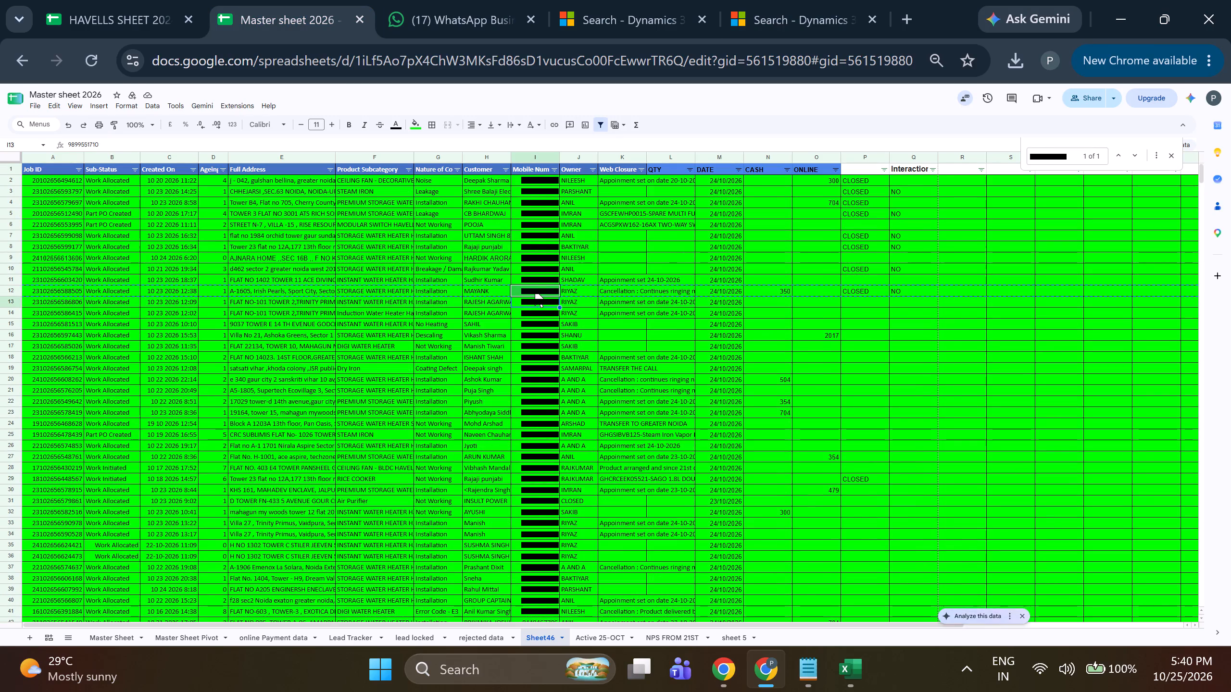
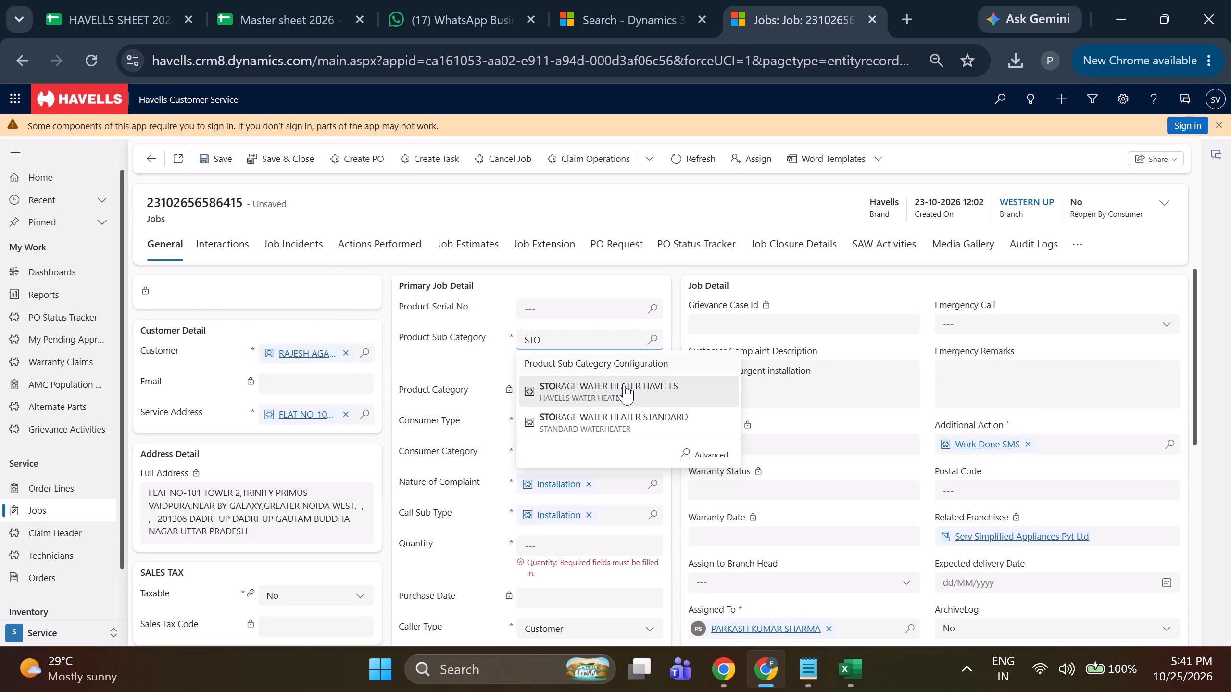
# Set the job's product sub category to STORAGE WATER HEATER HAVELLS and save the job record.
pyautogui.scroll(-1, 774, 490)
pyautogui.scroll(4, 795, 512)
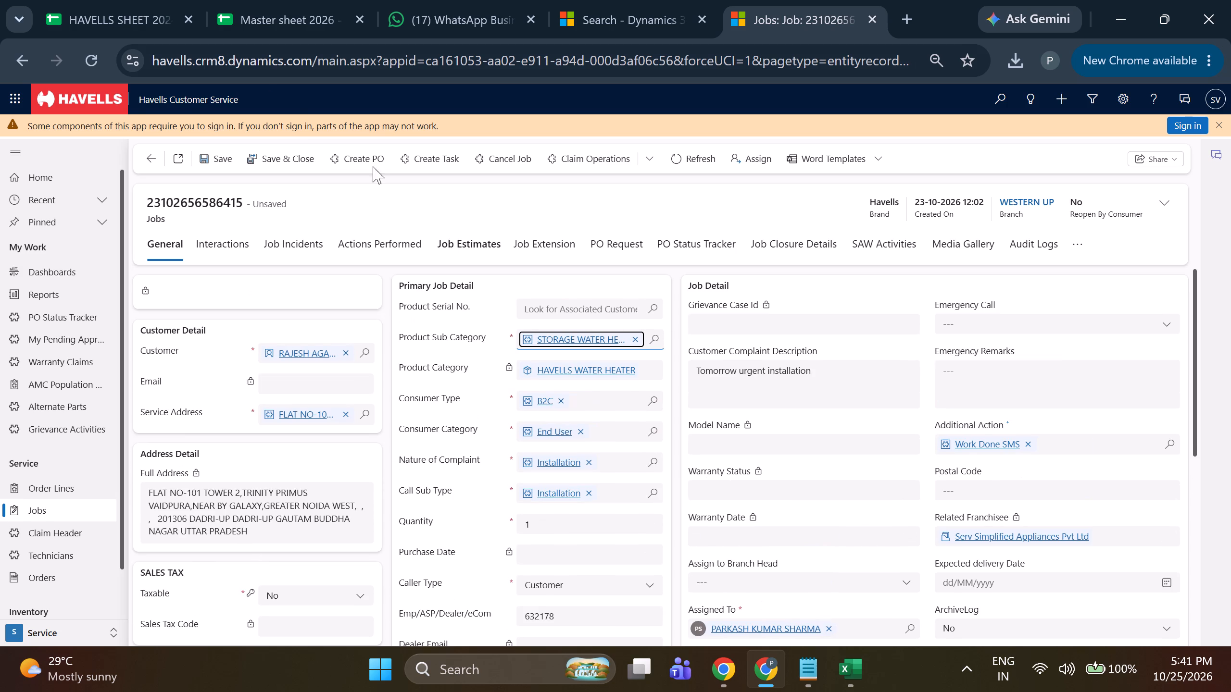
pyautogui.click(196, 162)
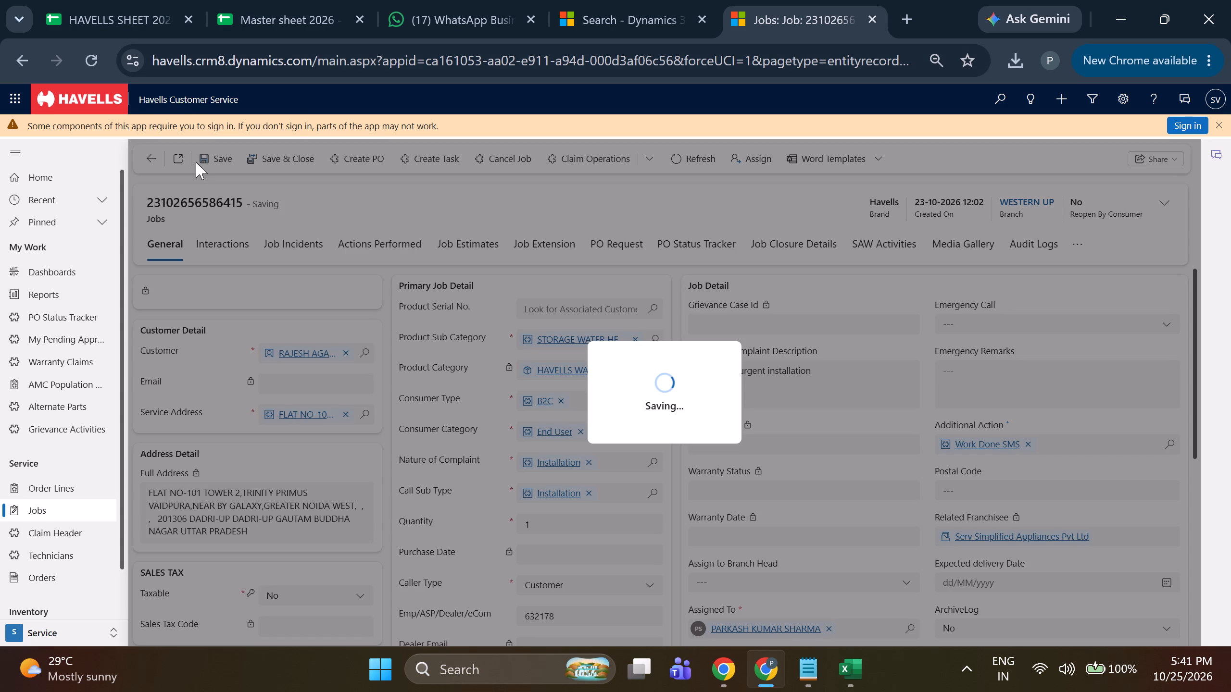
# Open the saved job's Interactions section to view its phone call details and timeline.
pyautogui.click(213, 247)
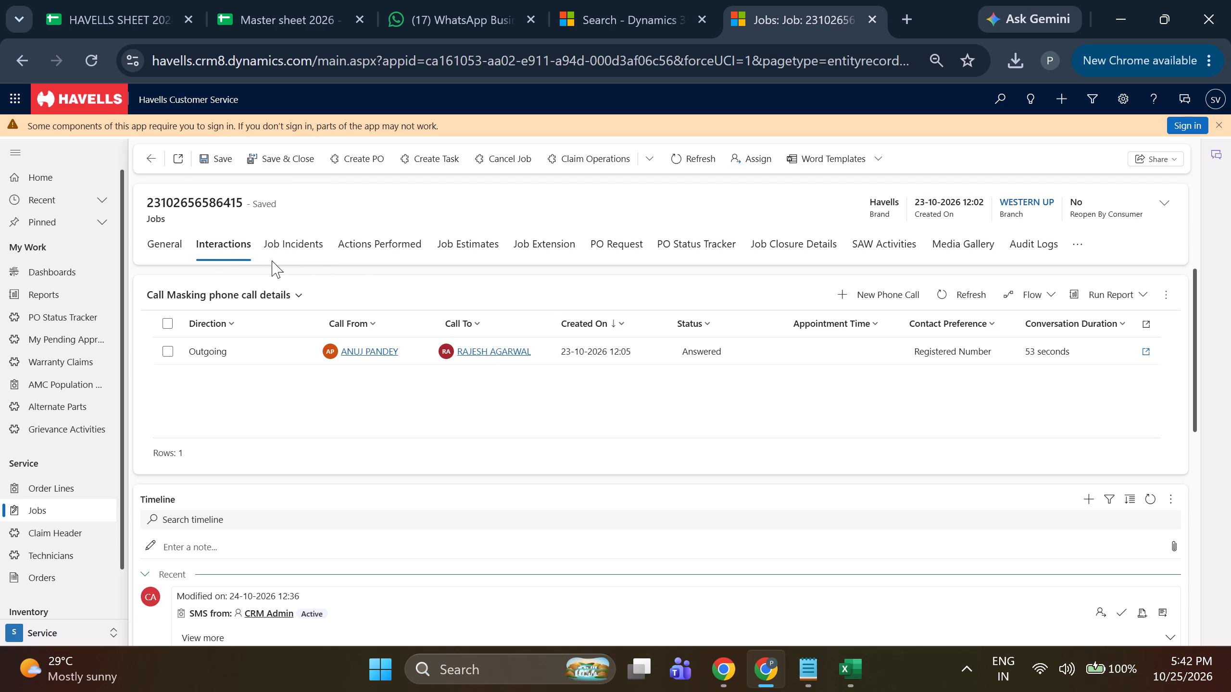
# Clear the appointment text from the Consumer Remark and Repair Description fields in the job's closure details.
pyautogui.click(797, 252)
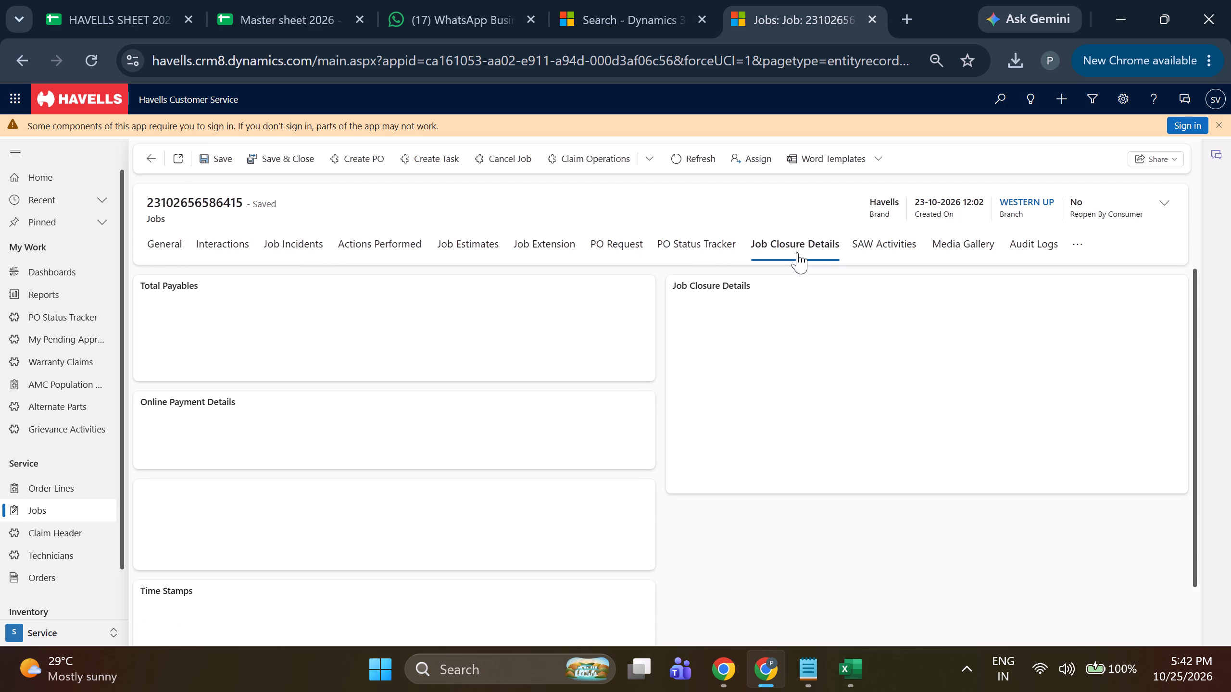
pyautogui.tripleClick(886, 425)
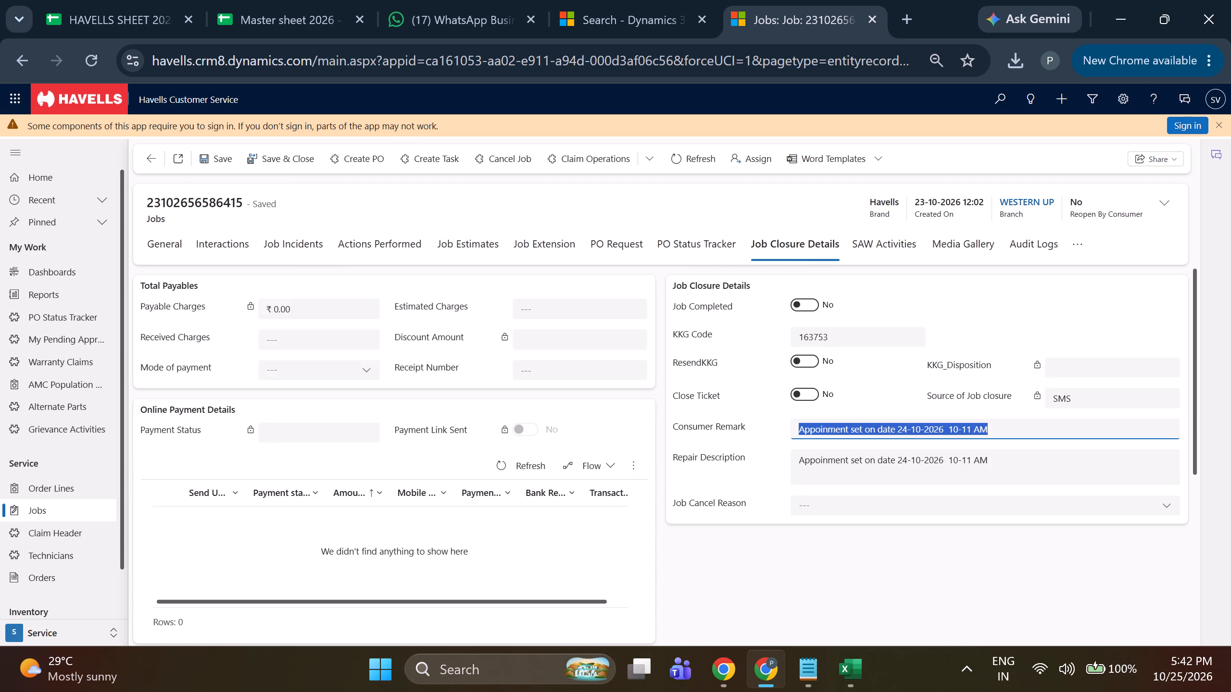
pyautogui.press('BackSpace')
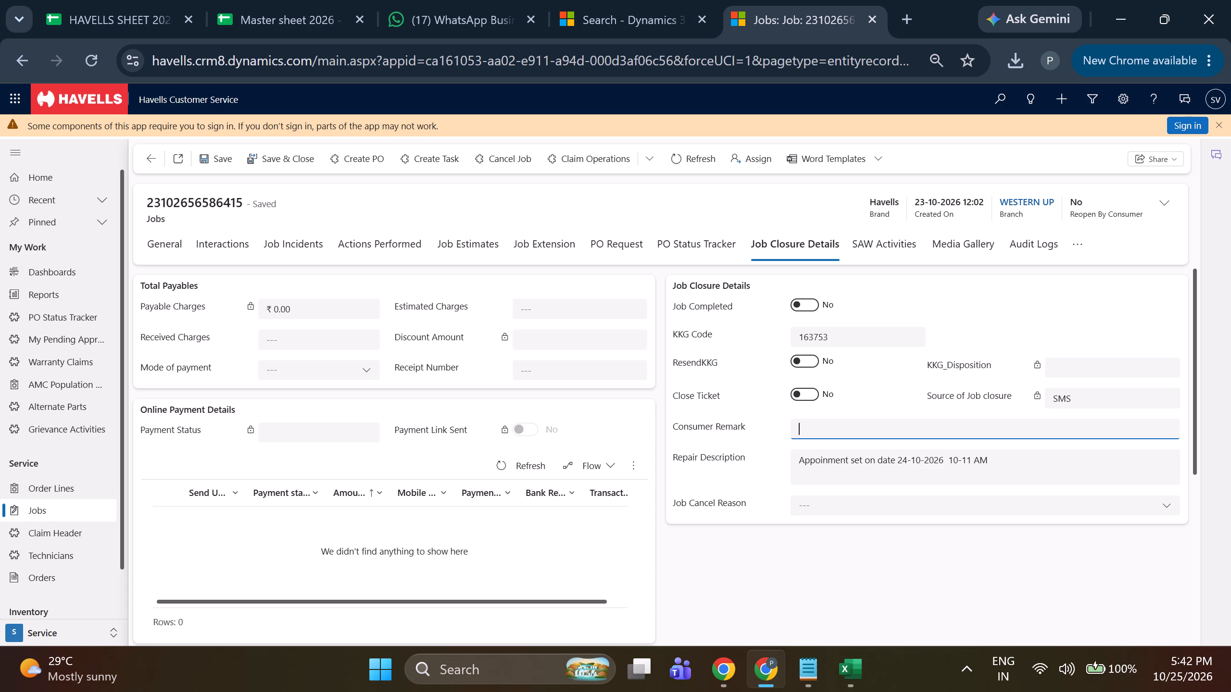
pyautogui.click(872, 430)
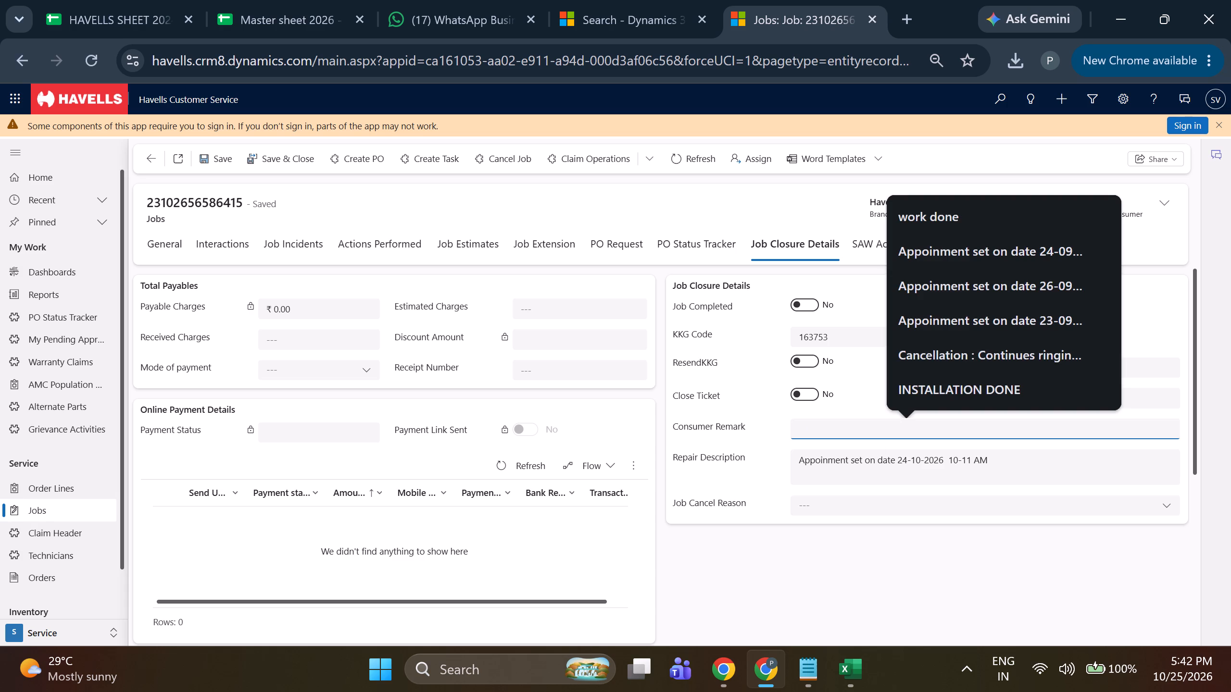
pyautogui.click(850, 327)
pyautogui.tripleClick(896, 461)
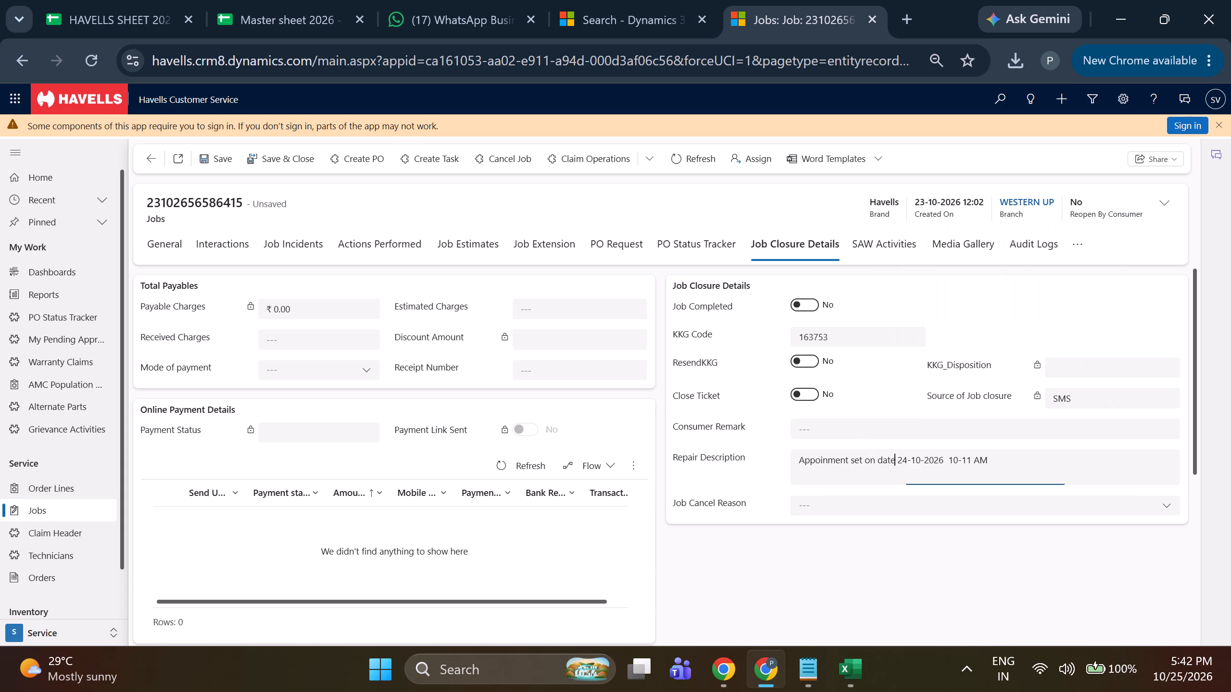
pyautogui.press('BackSpace')
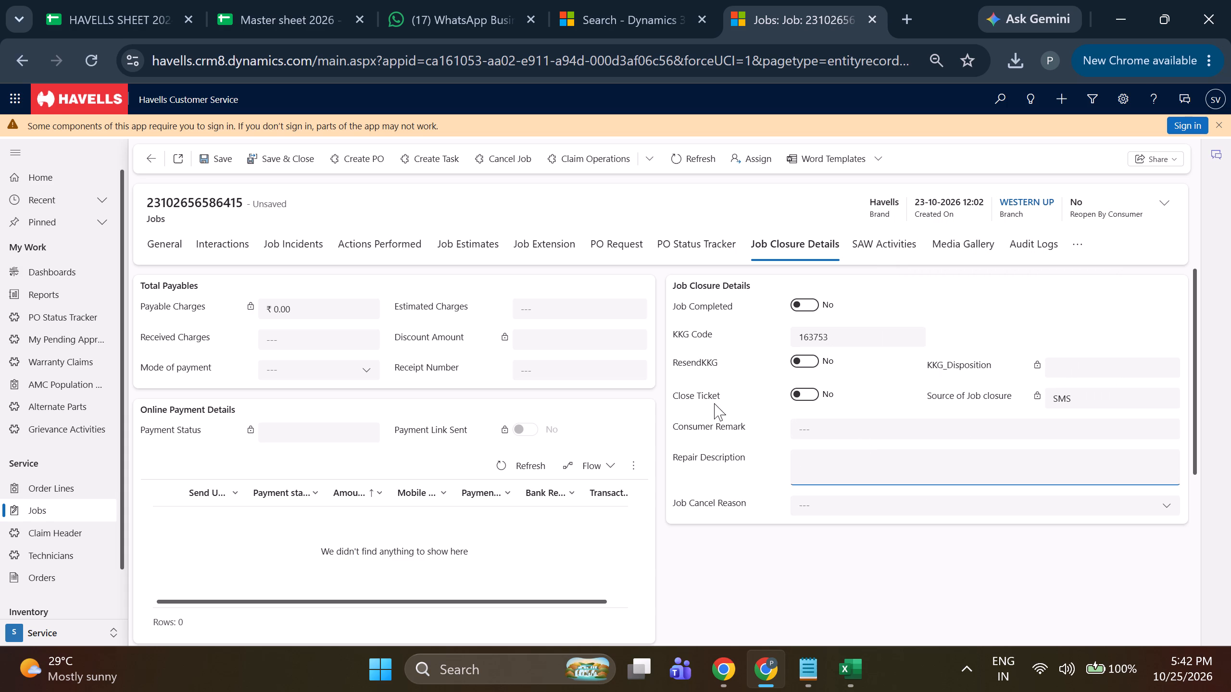
# Start a new job incident record from the job's Job Incidents section.
pyautogui.click(155, 242)
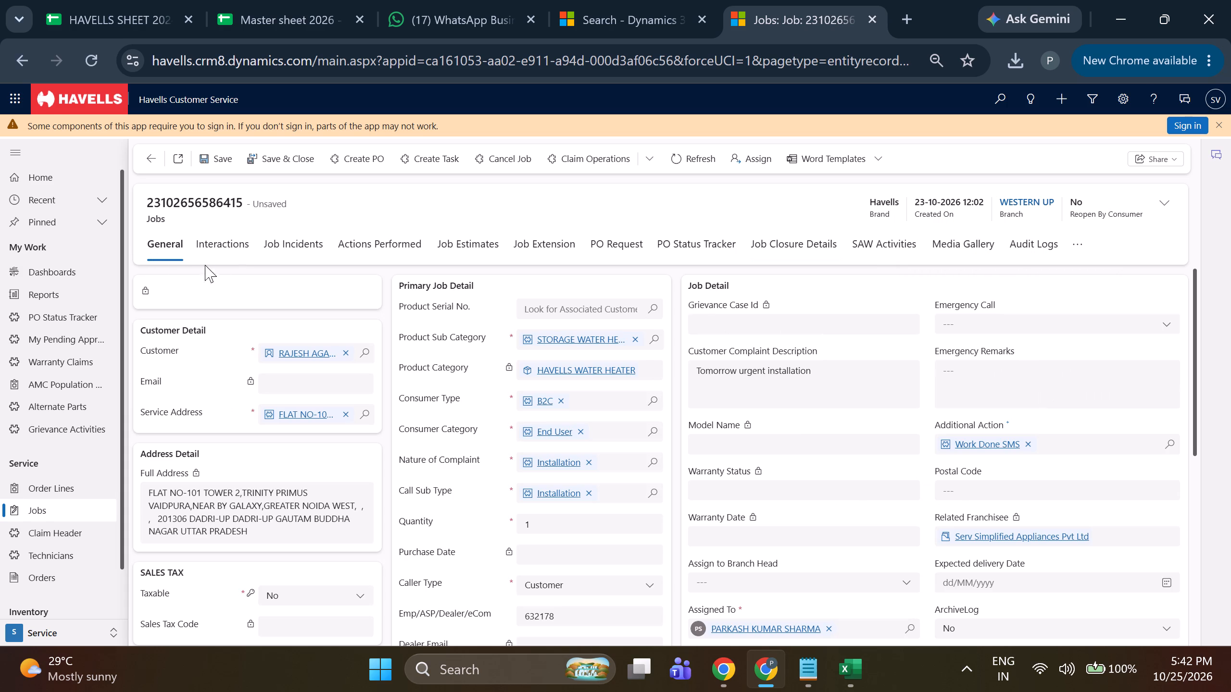
pyautogui.click(236, 247)
pyautogui.click(285, 245)
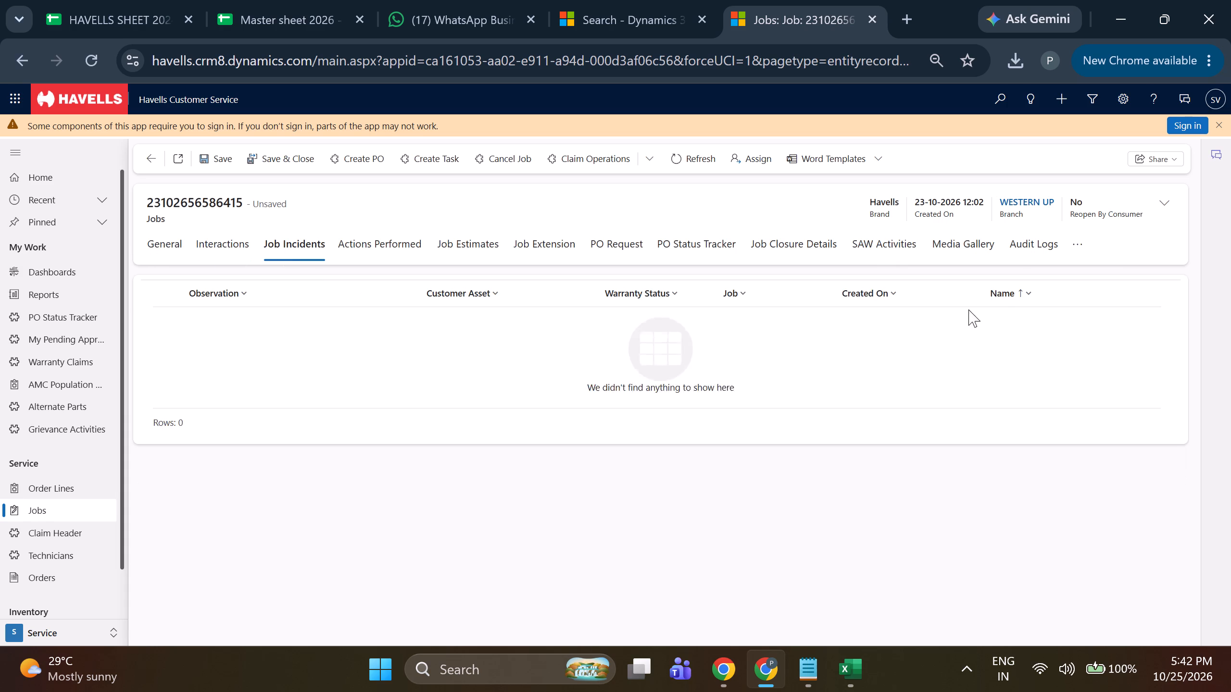
pyautogui.click(895, 298)
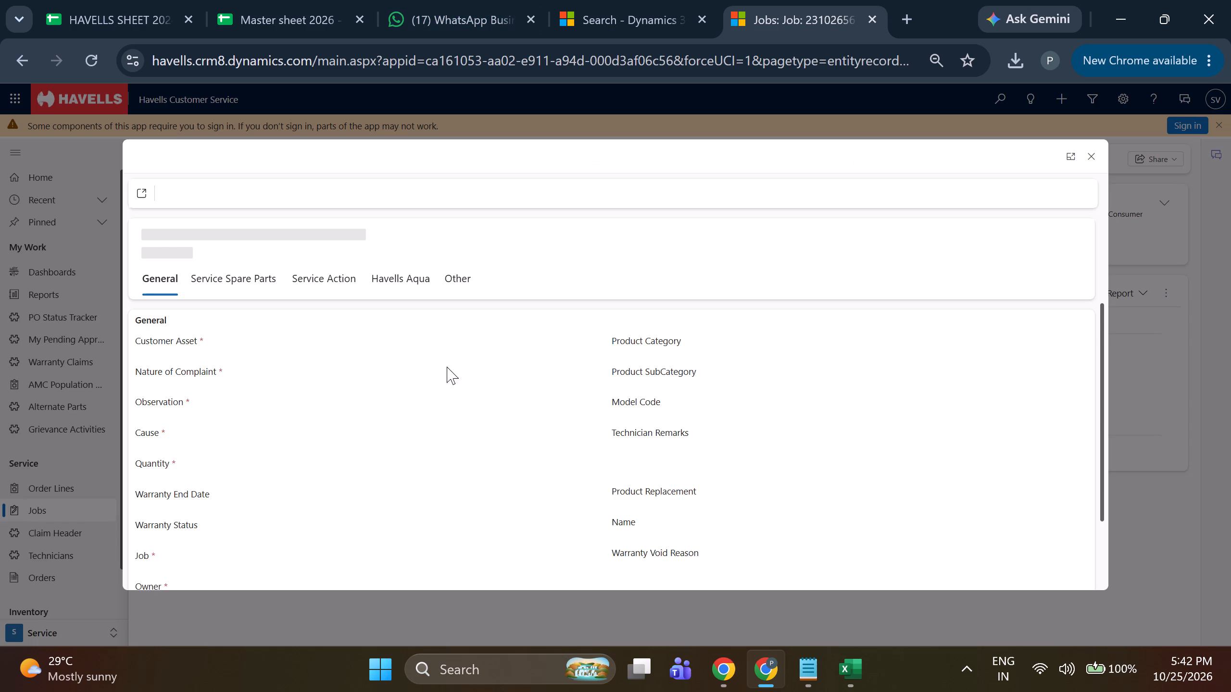
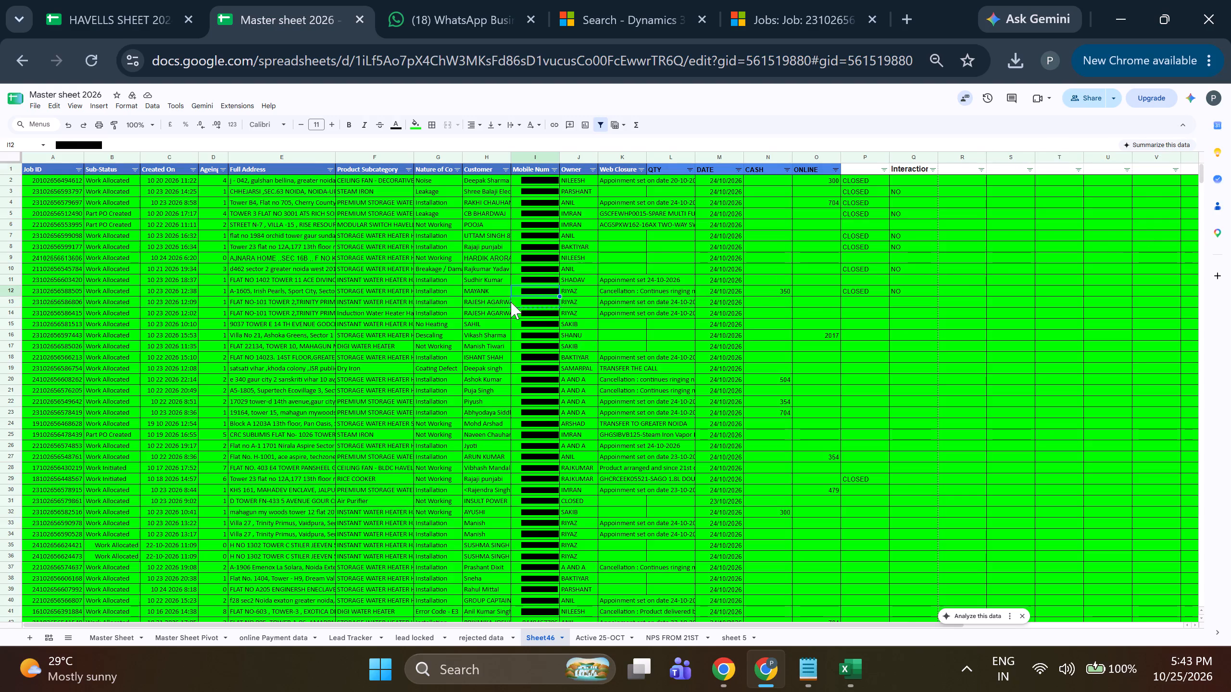
# Select the customer's mobile number in row 13 of the Master sheet 2026 spreadsheet.
pyautogui.click(530, 302)
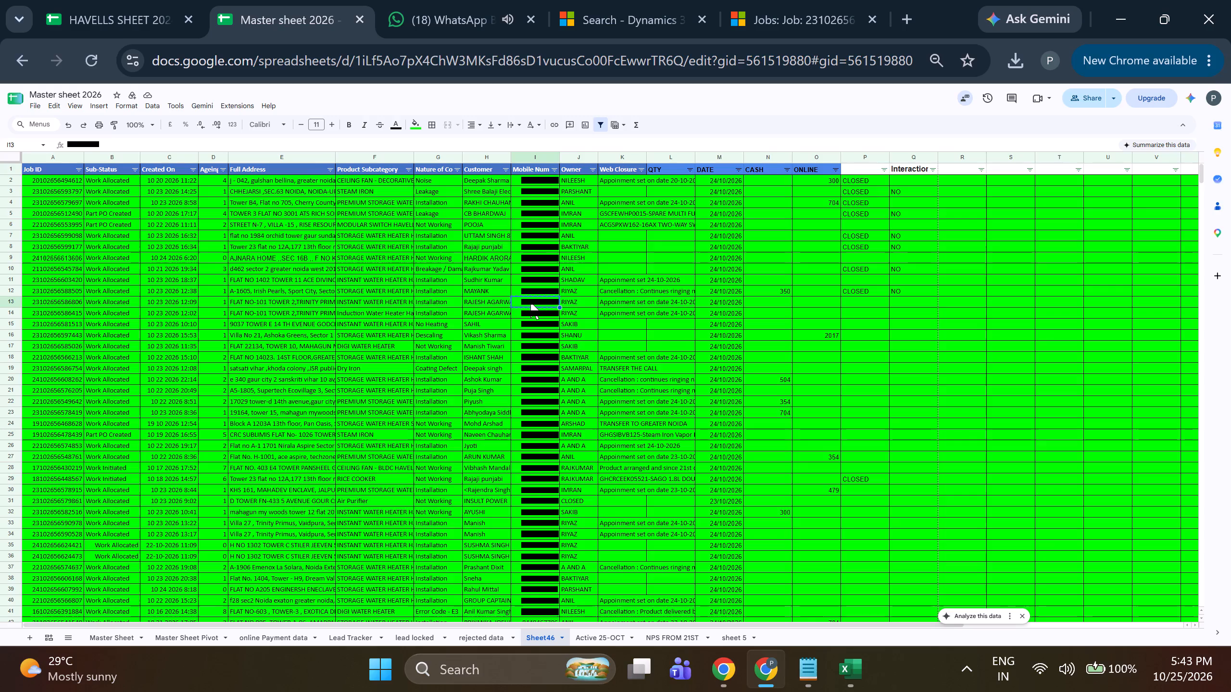
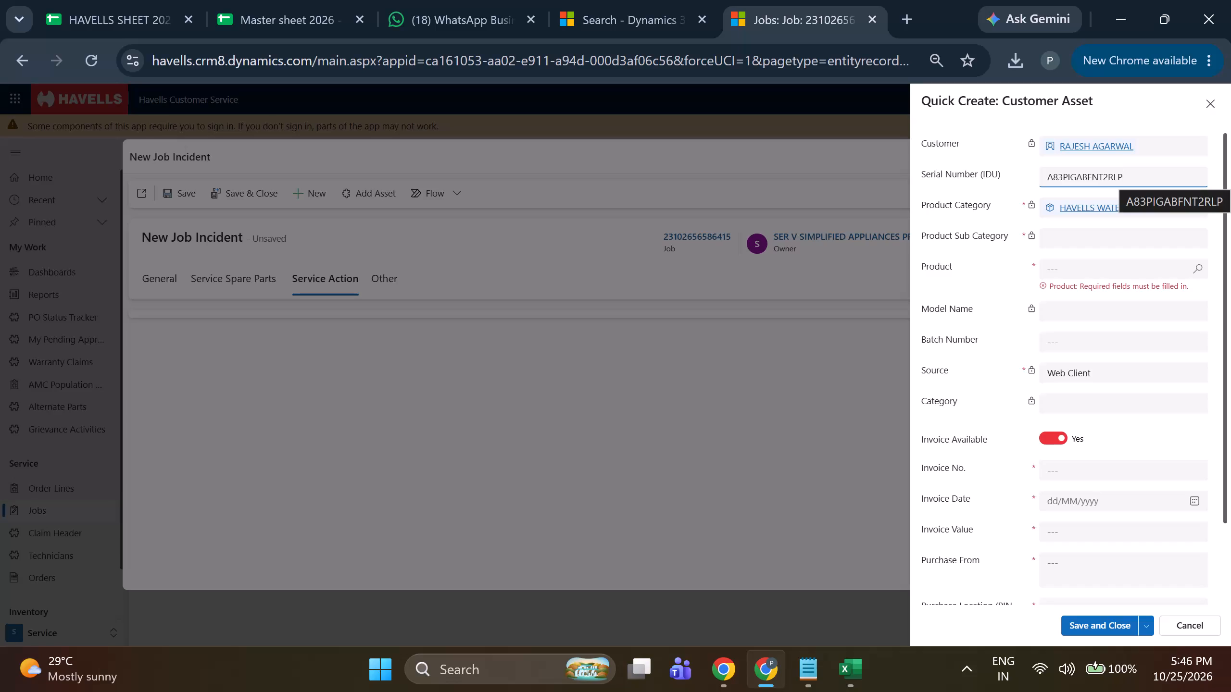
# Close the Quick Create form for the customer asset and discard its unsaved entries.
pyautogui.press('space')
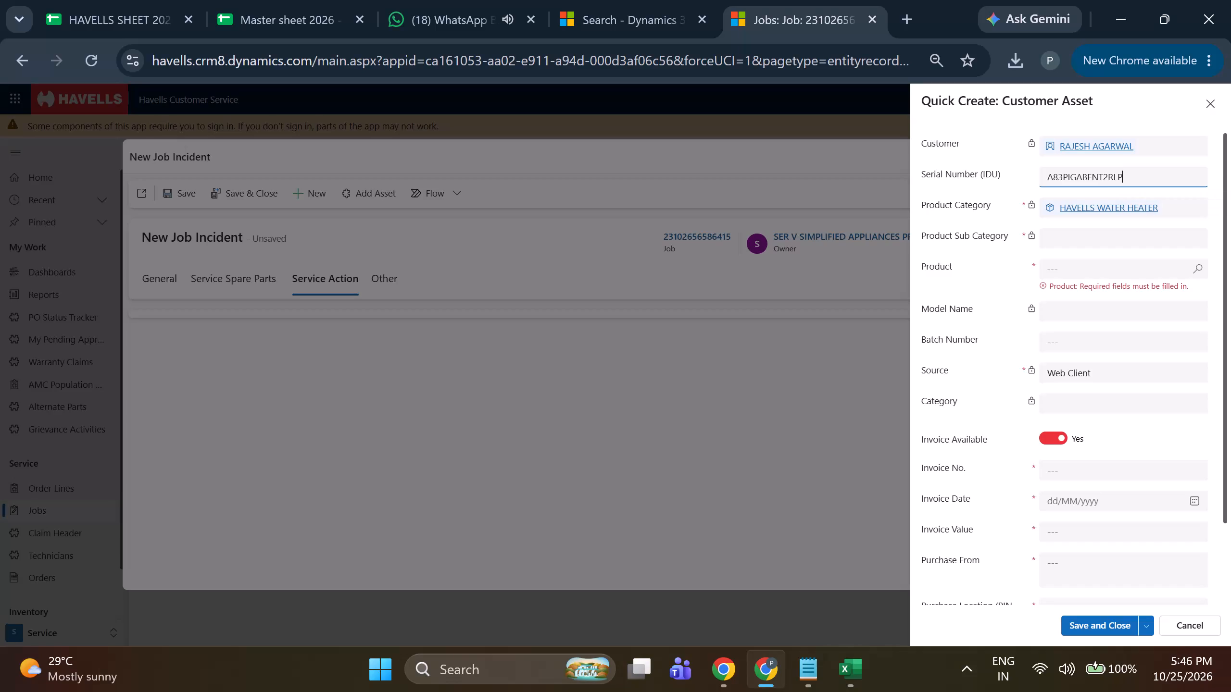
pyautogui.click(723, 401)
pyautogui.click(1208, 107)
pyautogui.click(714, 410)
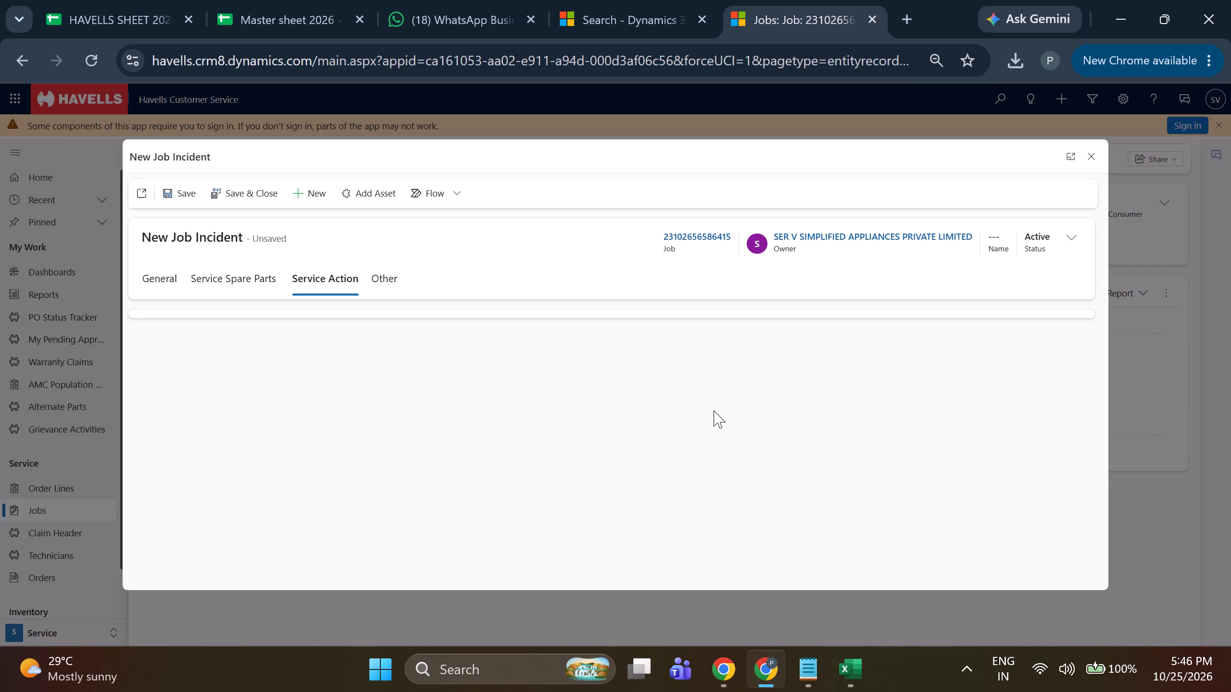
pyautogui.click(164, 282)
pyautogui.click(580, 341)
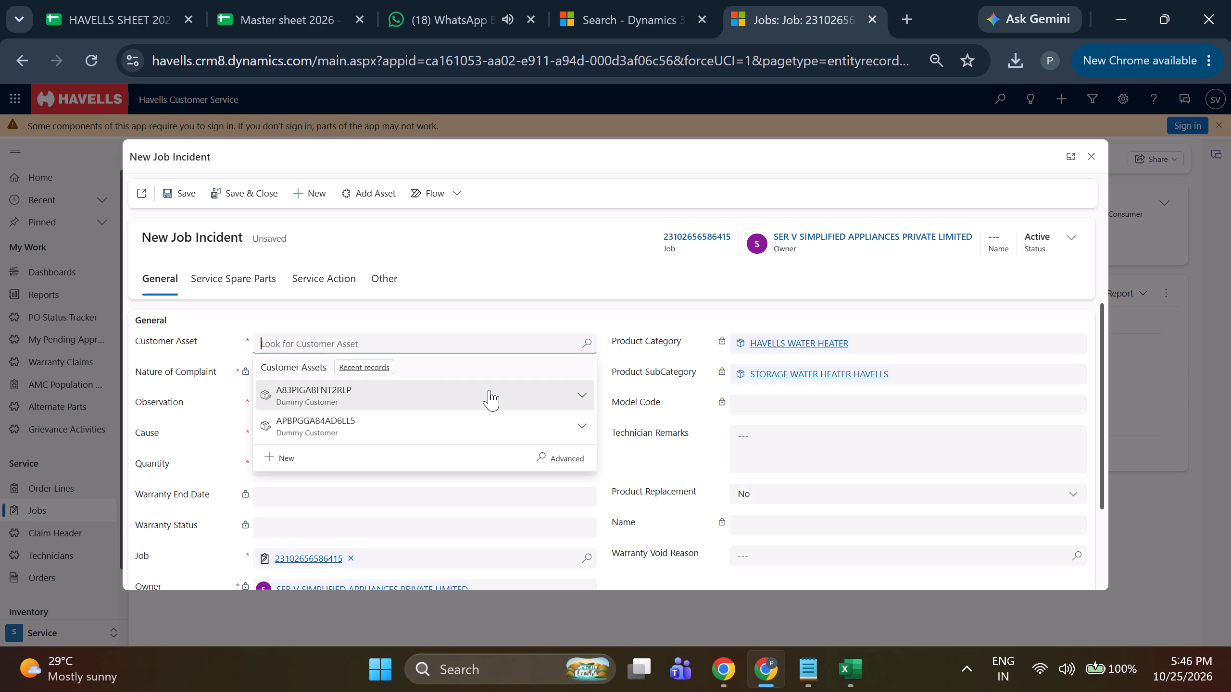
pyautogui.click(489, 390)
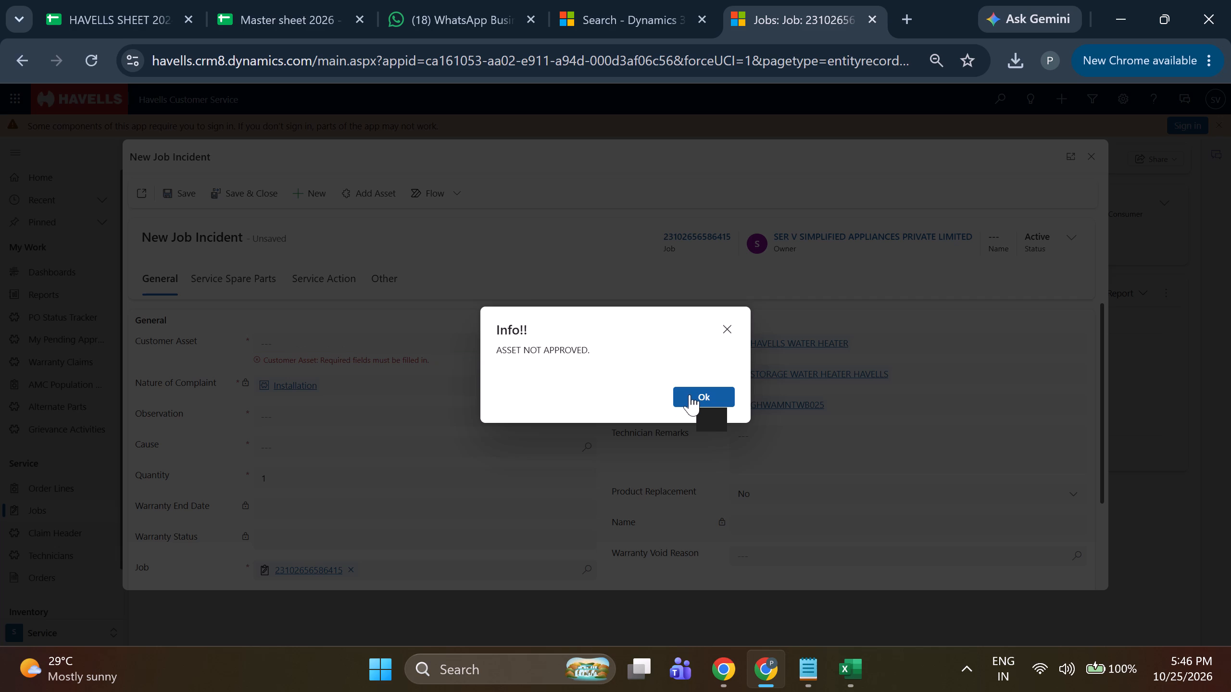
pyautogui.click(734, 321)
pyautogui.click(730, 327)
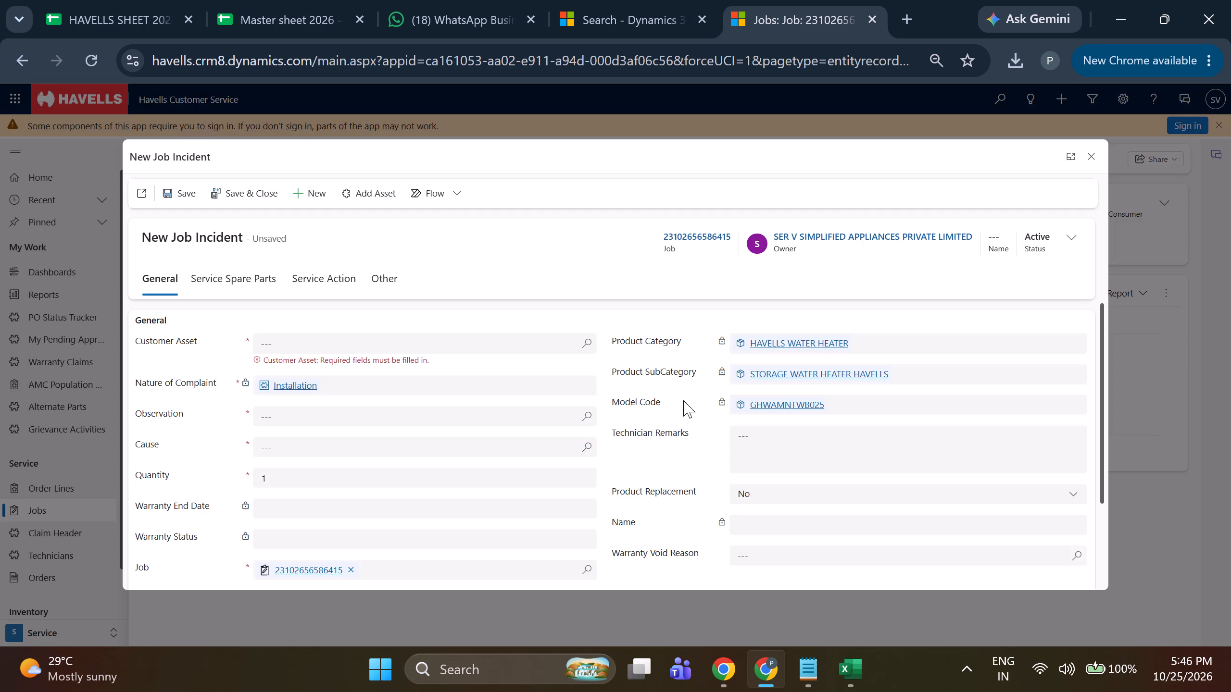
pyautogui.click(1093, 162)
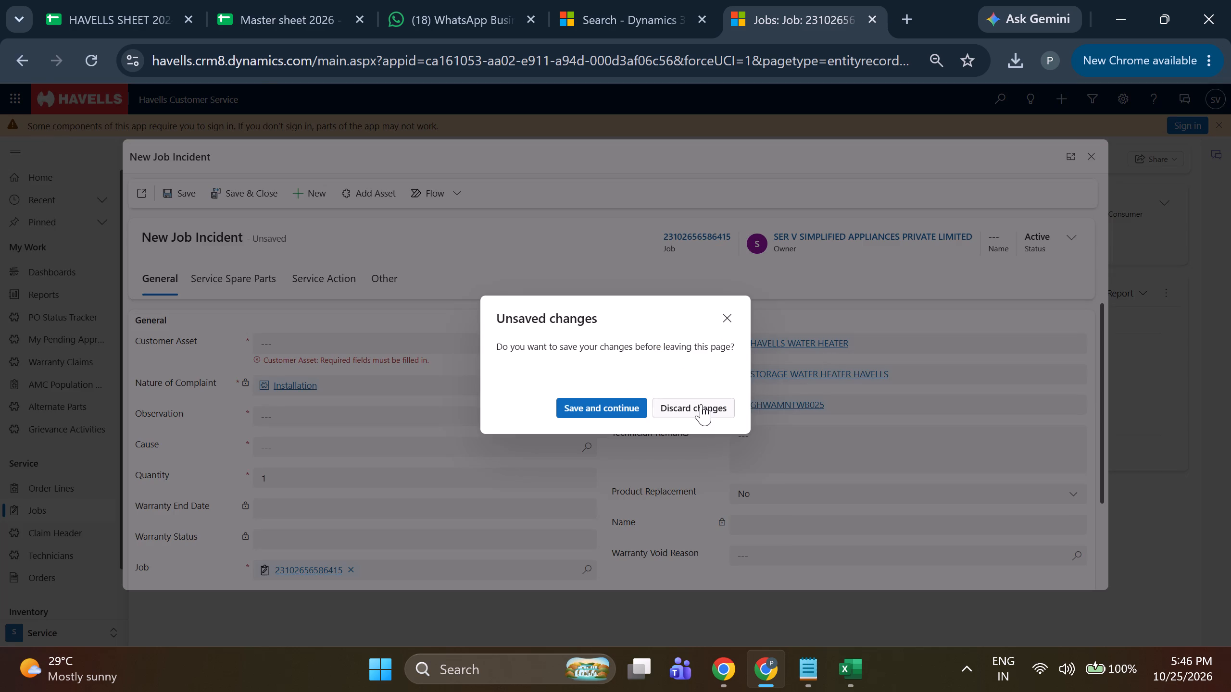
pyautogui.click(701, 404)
pyautogui.click(173, 259)
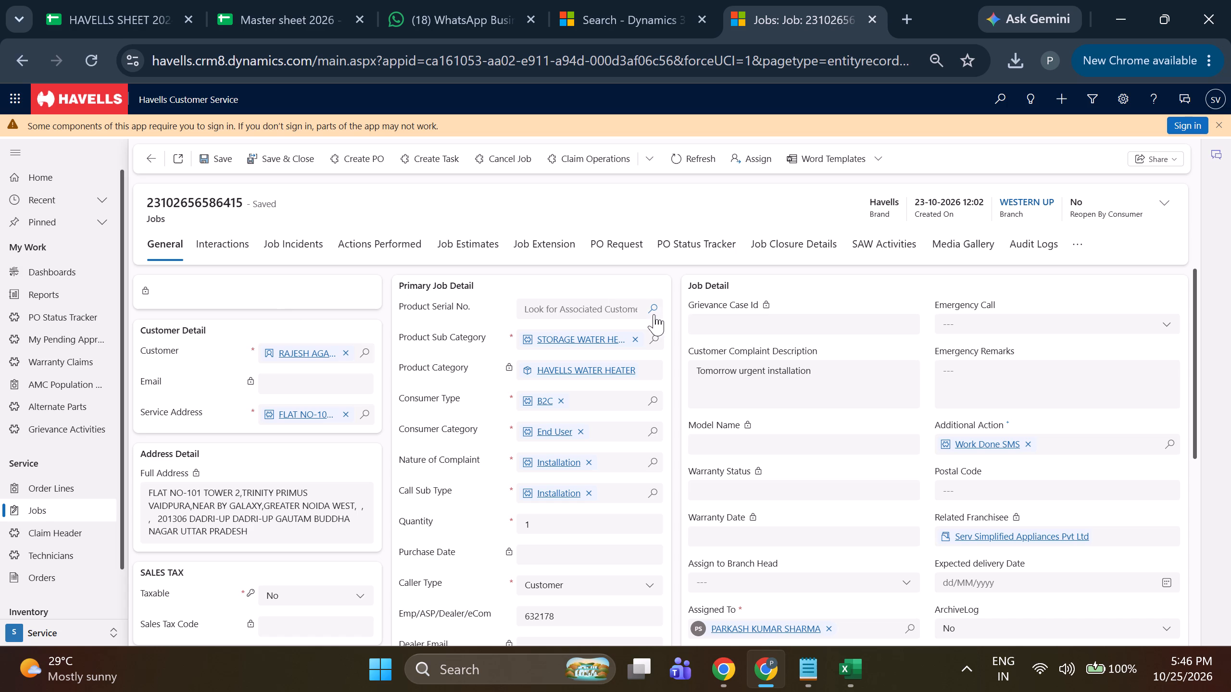
pyautogui.click(655, 315)
pyautogui.click(634, 389)
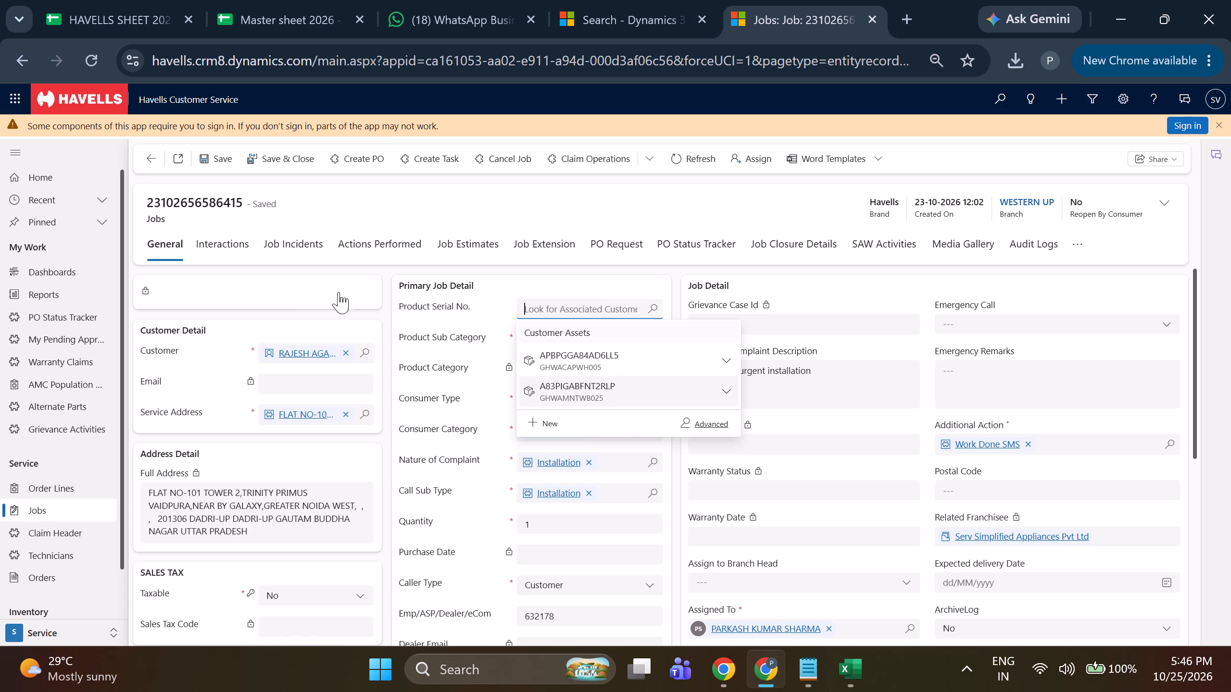
pyautogui.click(680, 395)
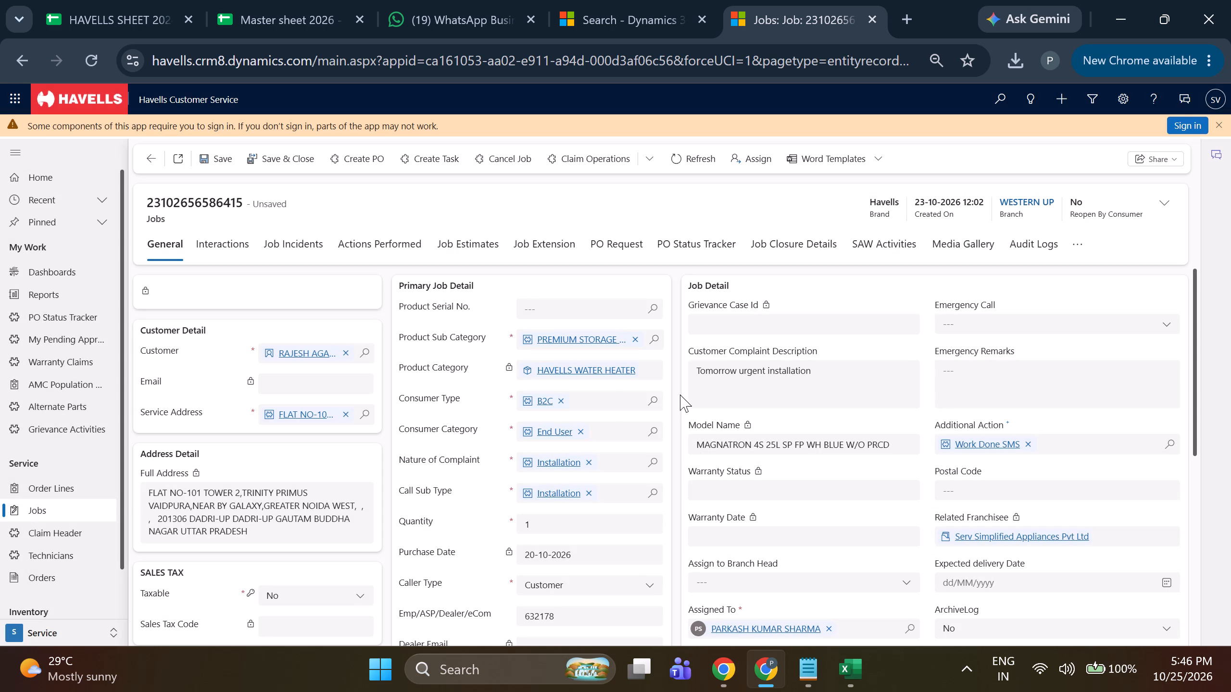
pyautogui.click(276, 0)
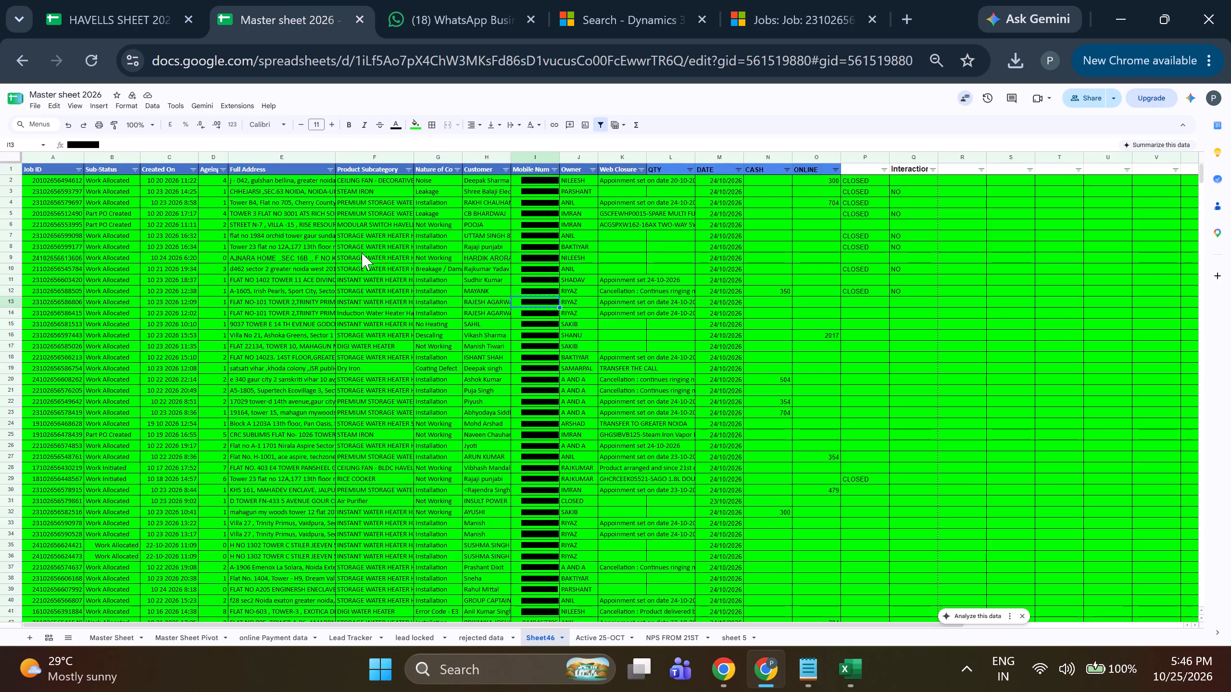
pyautogui.click(796, 0)
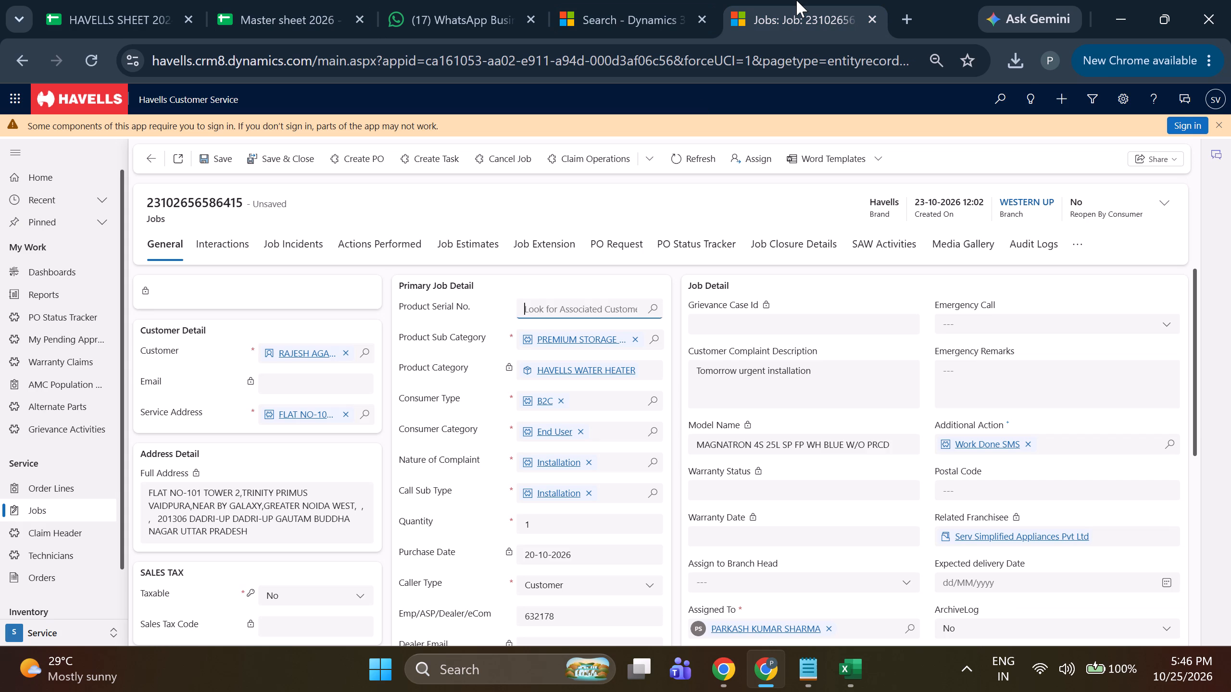
pyautogui.click(246, 248)
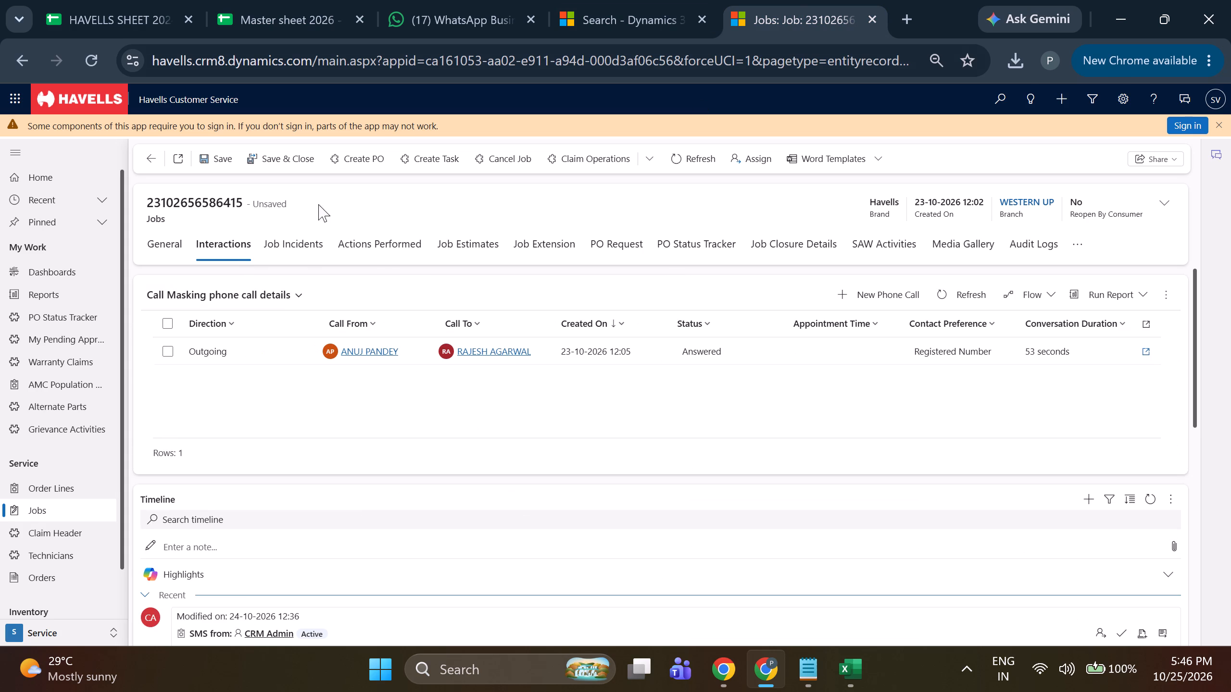
# Copy the customer's mobile number from row 15 of the Master sheet 2026 spreadsheet.
pyautogui.click(326, 3)
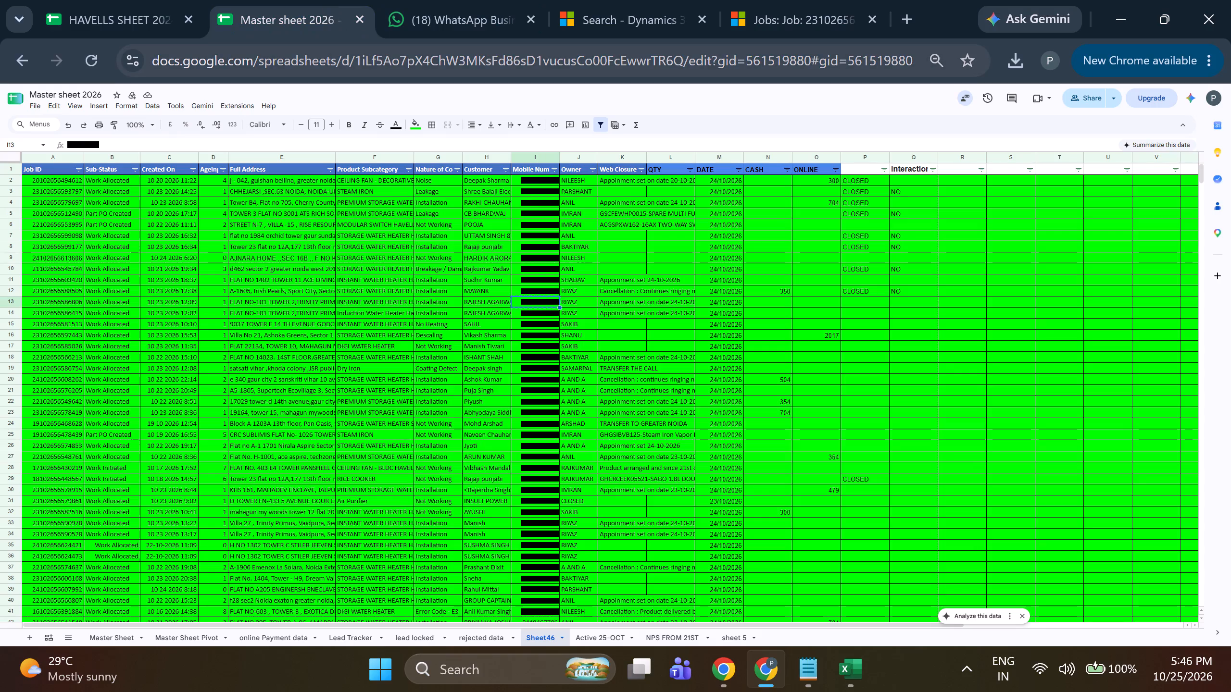
pyautogui.press('Down')
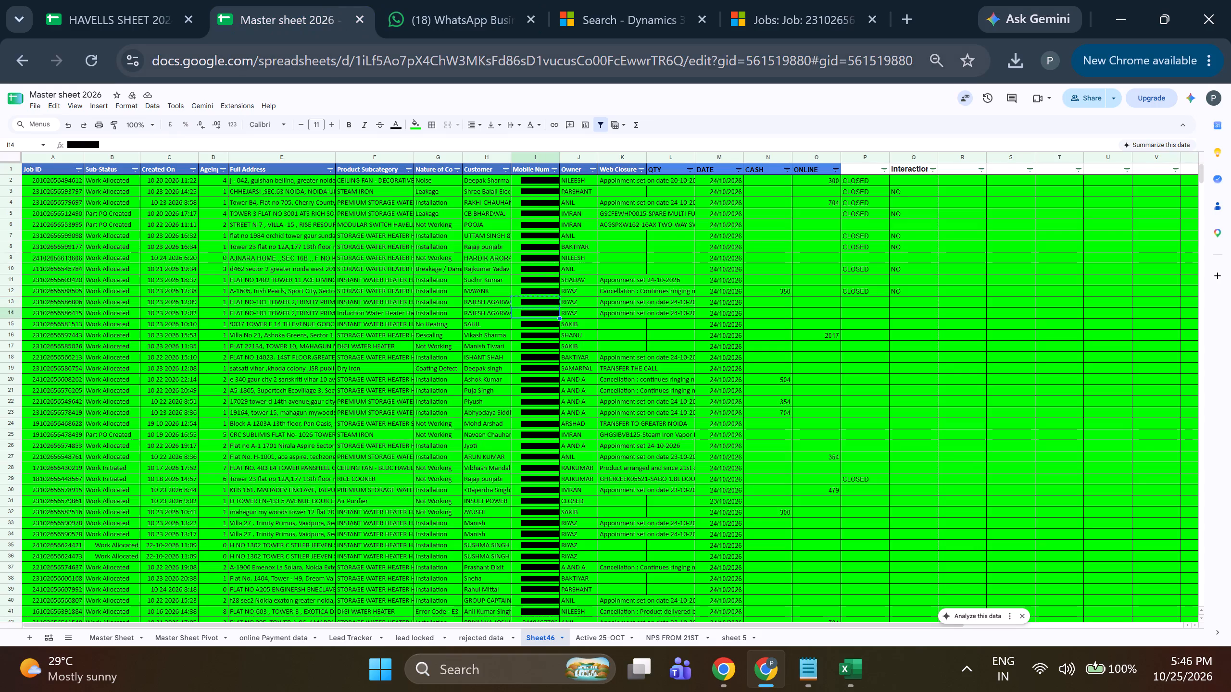
pyautogui.press('Down')
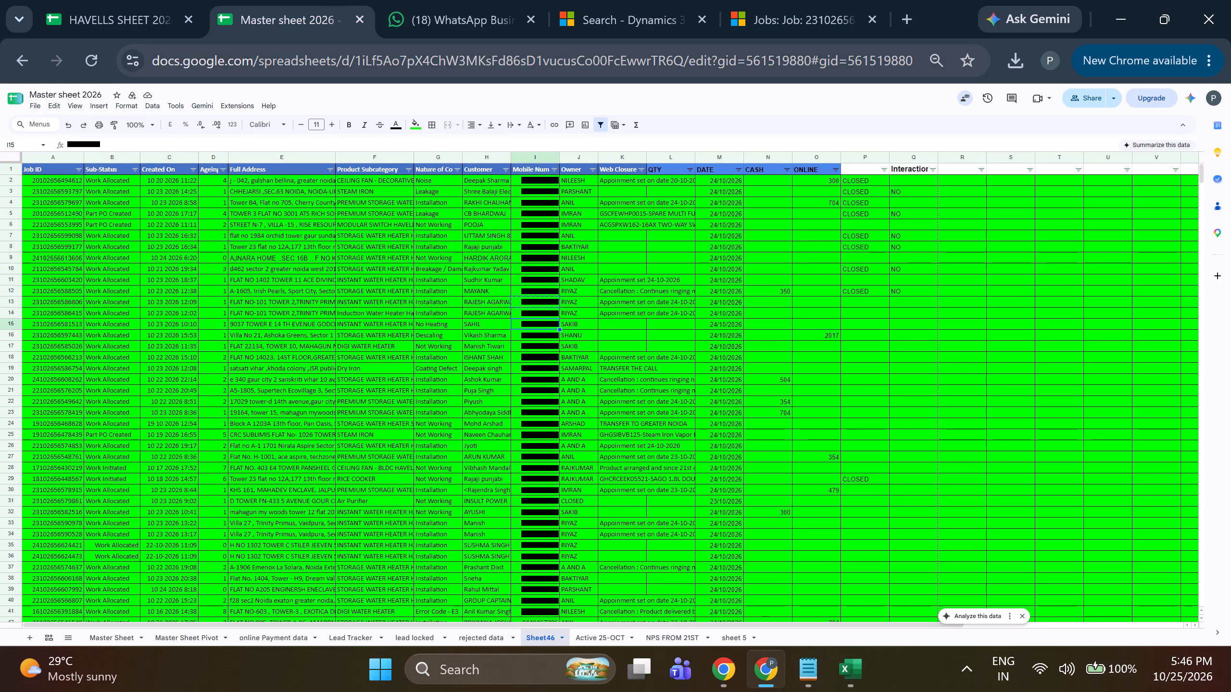
pyautogui.hotkey('ctrl', 'c')
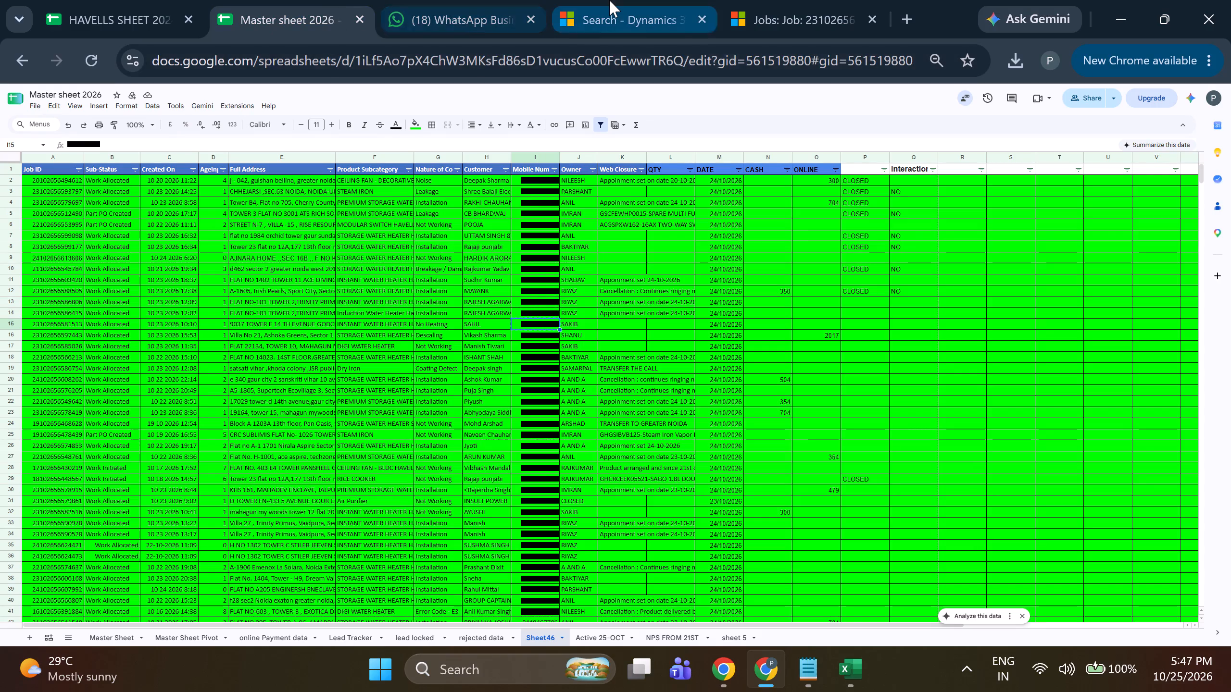
pyautogui.click(609, 0)
pyautogui.click(757, 2)
pyautogui.click(279, 164)
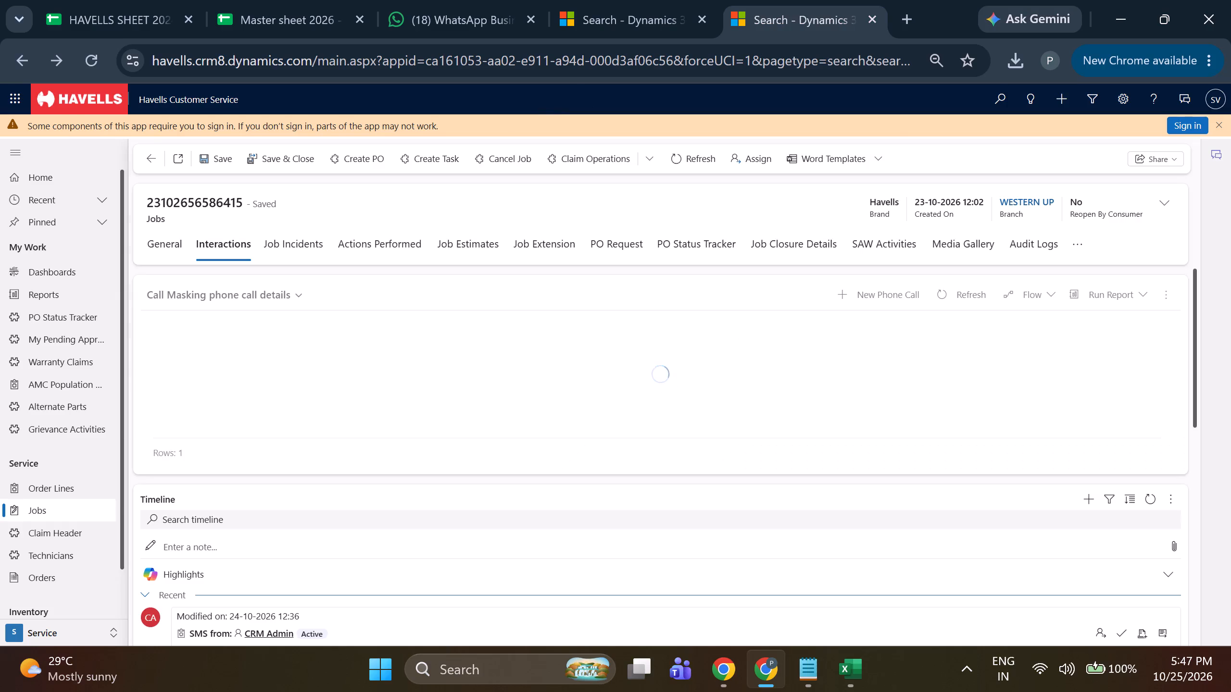
# Search Dynamics for the copied customer mobile number, replacing the previous search term.
pyautogui.doubleClick(461, 168)
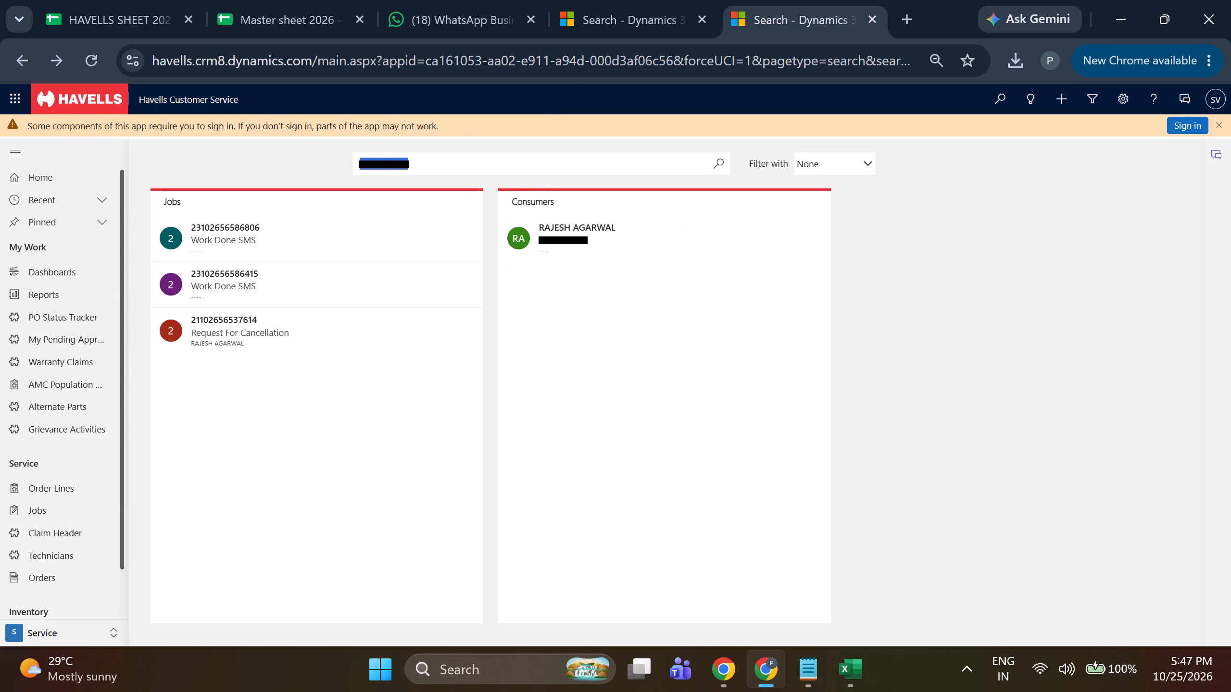
pyautogui.hotkey('ctrl', 'v')
pyautogui.press('Return')
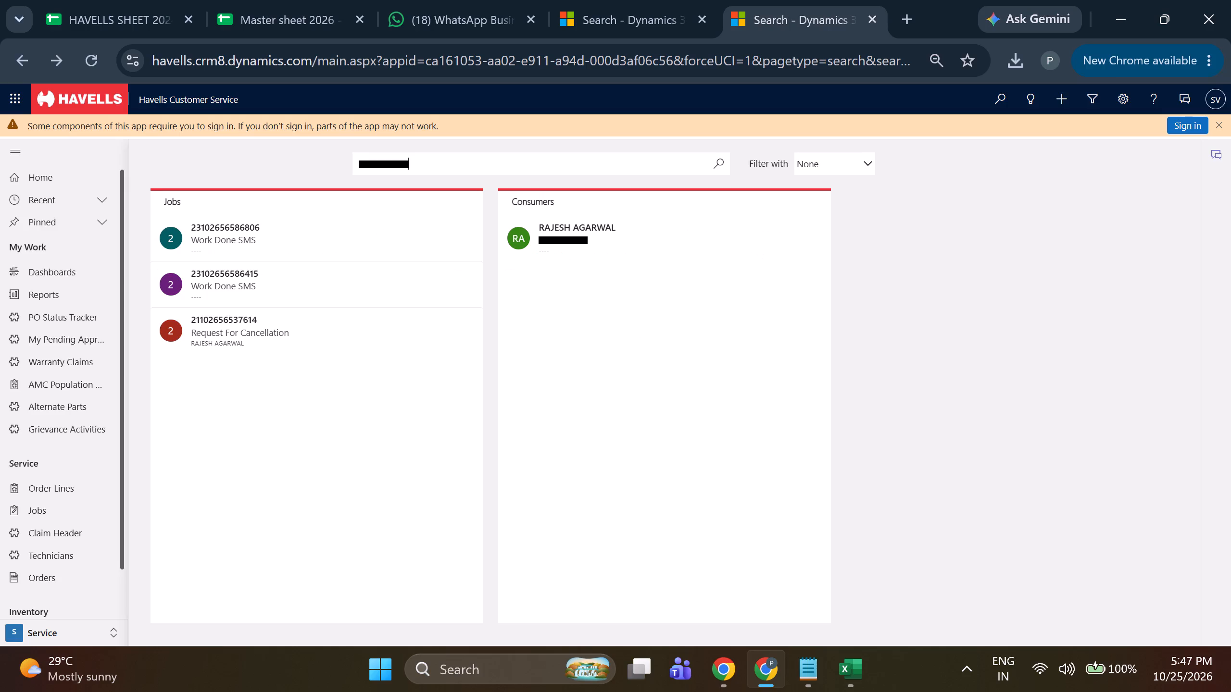
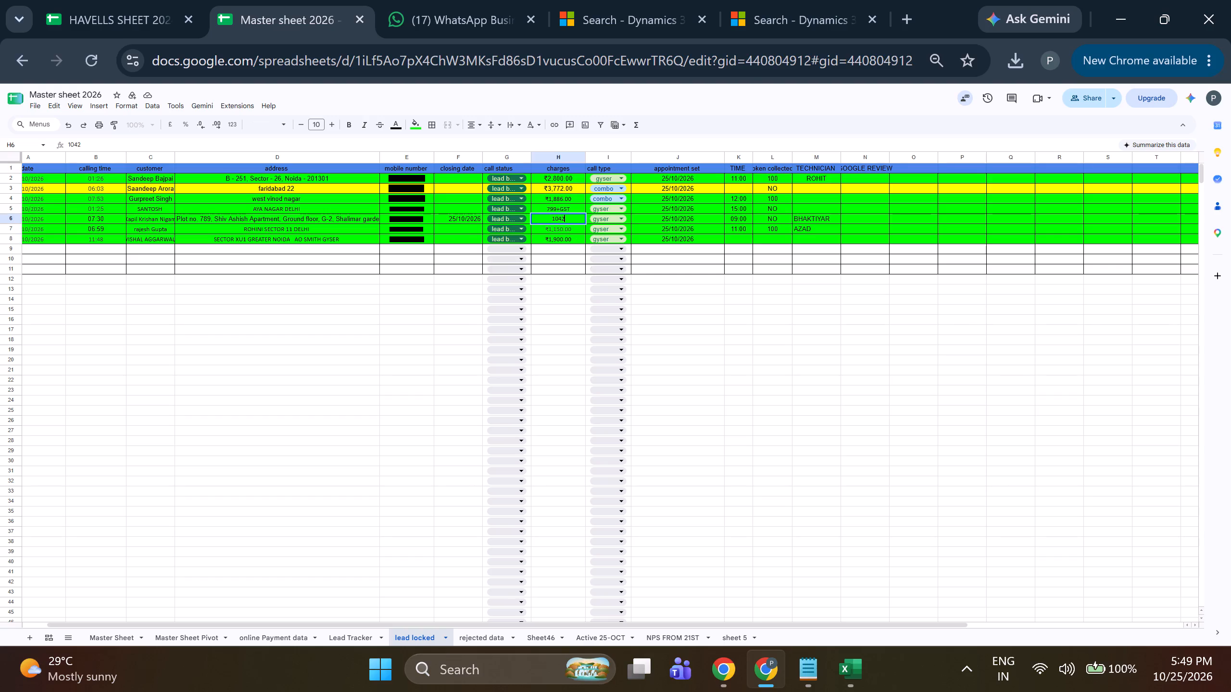
# Commit the charges value of 1042 in row 6 of the lead locked sheet in Master sheet 2026.
pyautogui.press('Return')
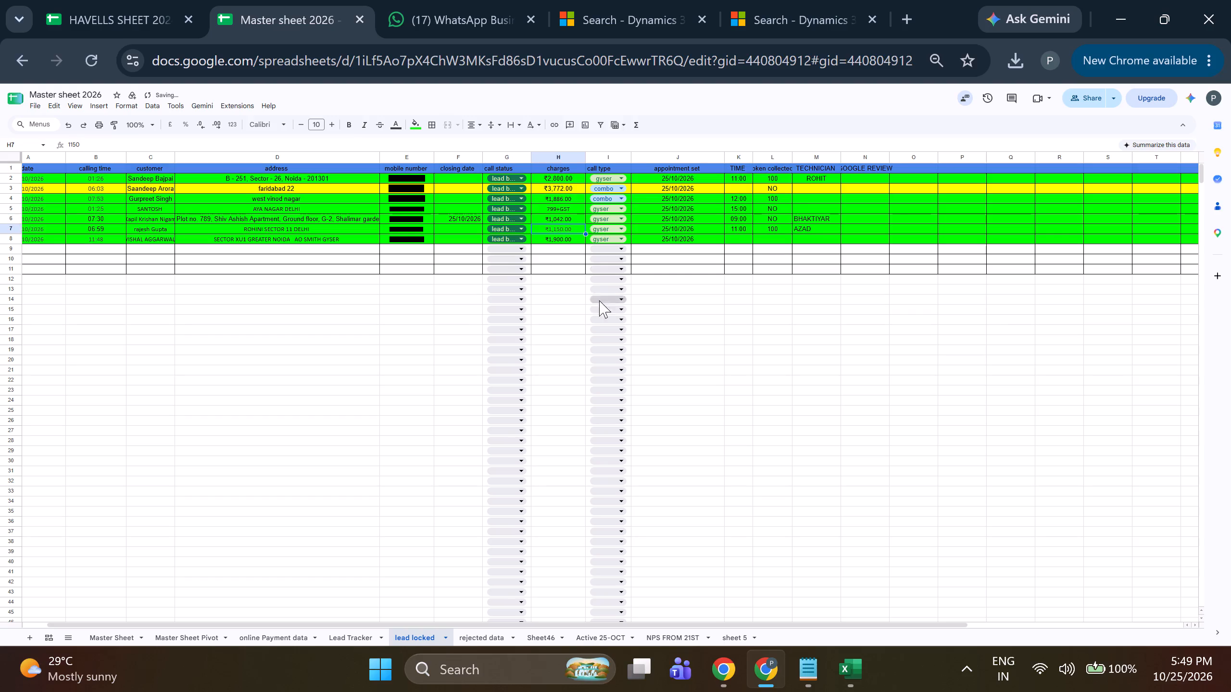
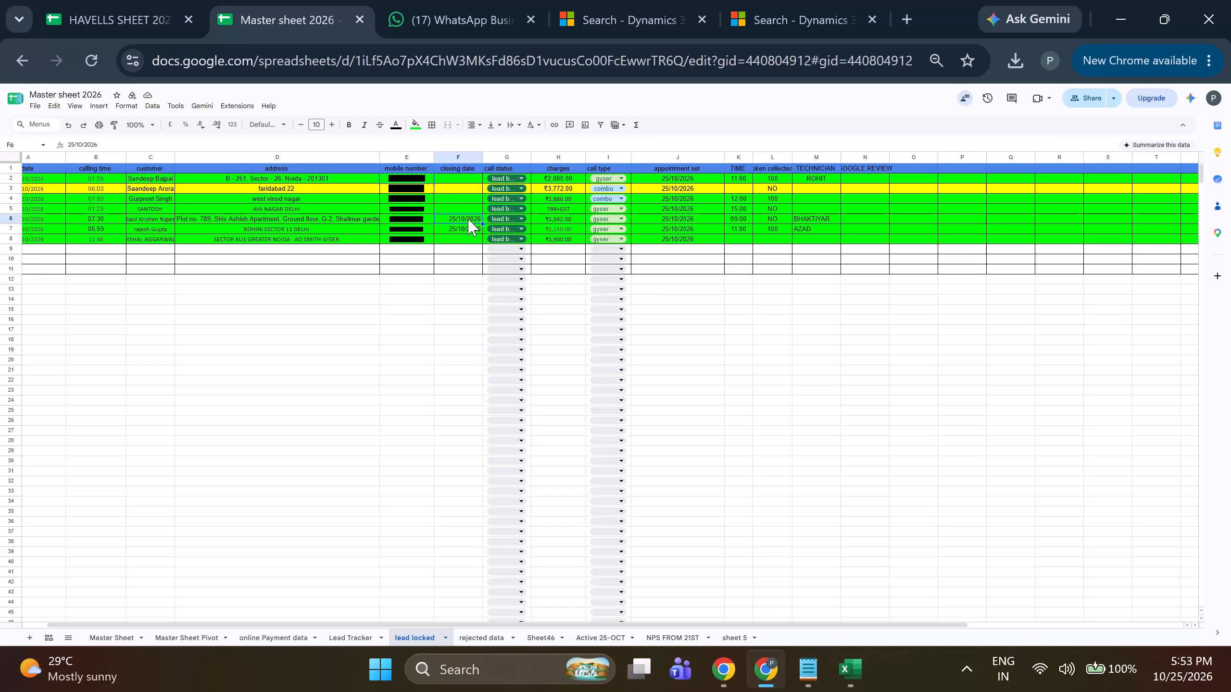
# Copy the closing date 25/10/2026 from row 6 into the closing date cell of row 2 in the lead locked sheet.
pyautogui.hotkey('ctrl', 'c')
pyautogui.click(464, 176)
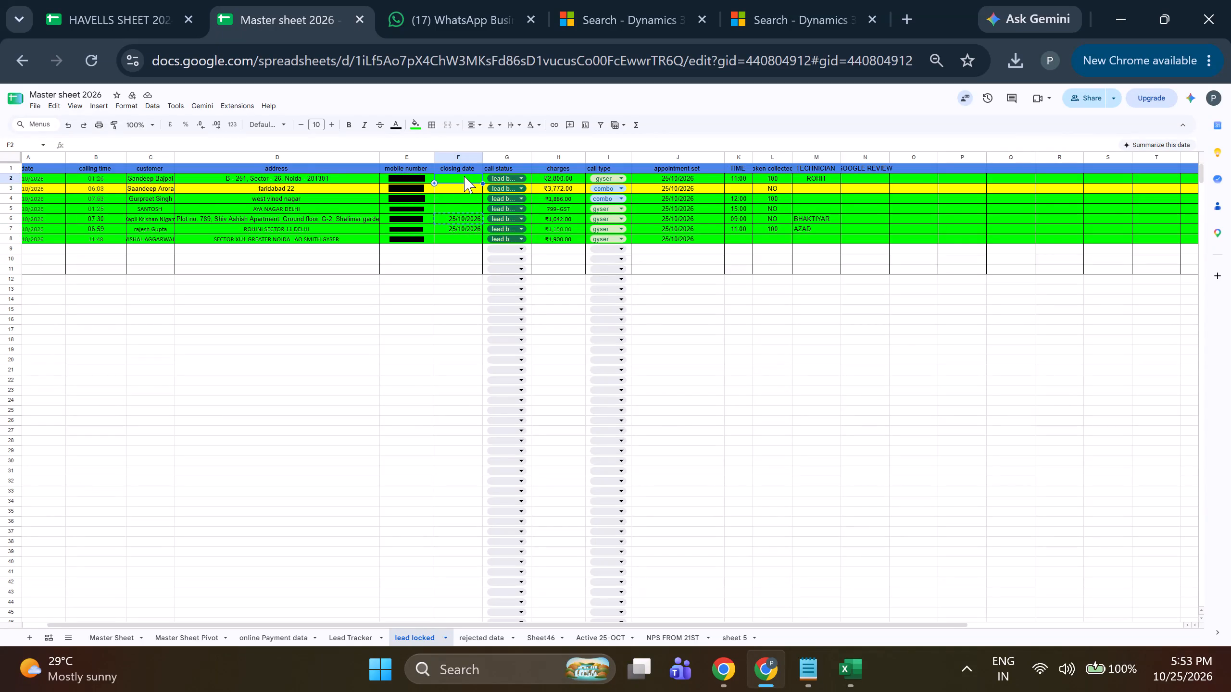
pyautogui.hotkey('ctrl', 'v')
pyautogui.click(388, 330)
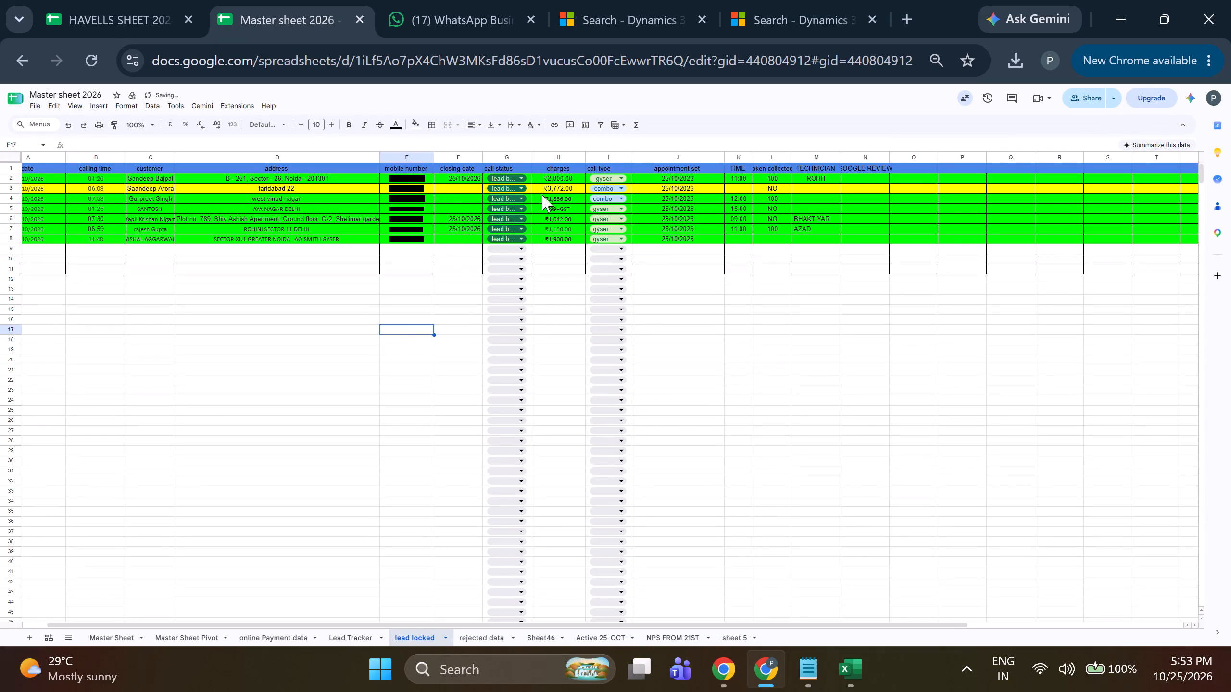
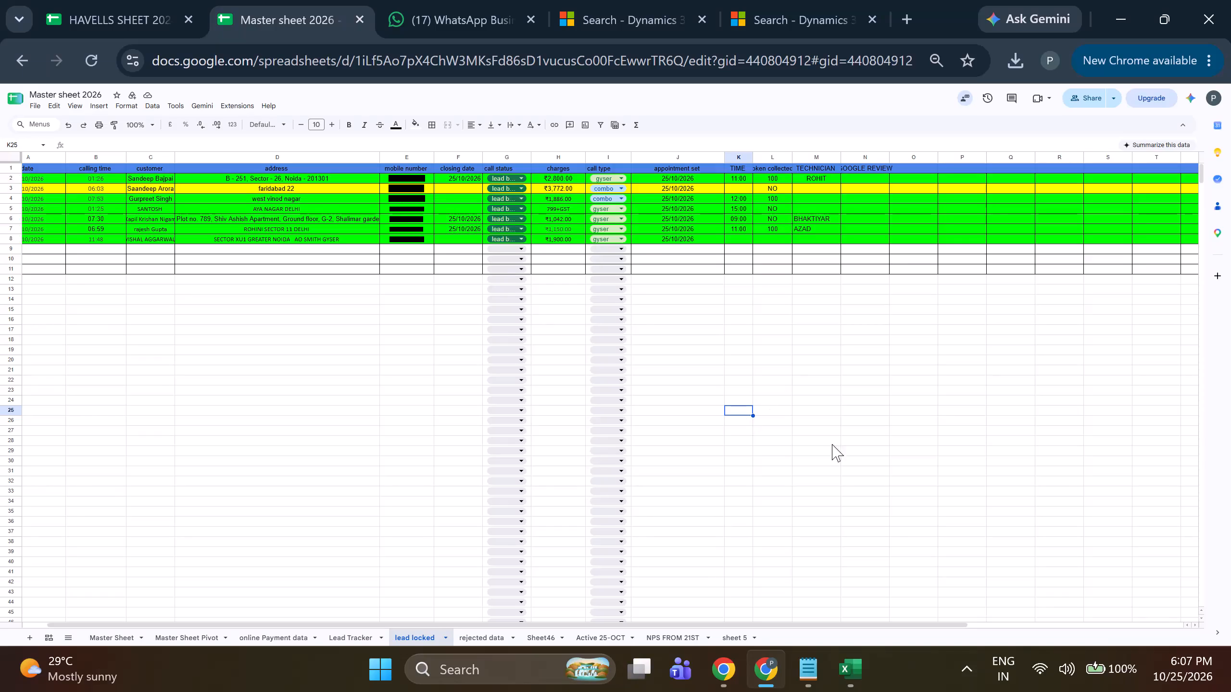
# Set the appointment date in row 8 of the lead locked sheet to 26/10/2026.
pyautogui.click(740, 279)
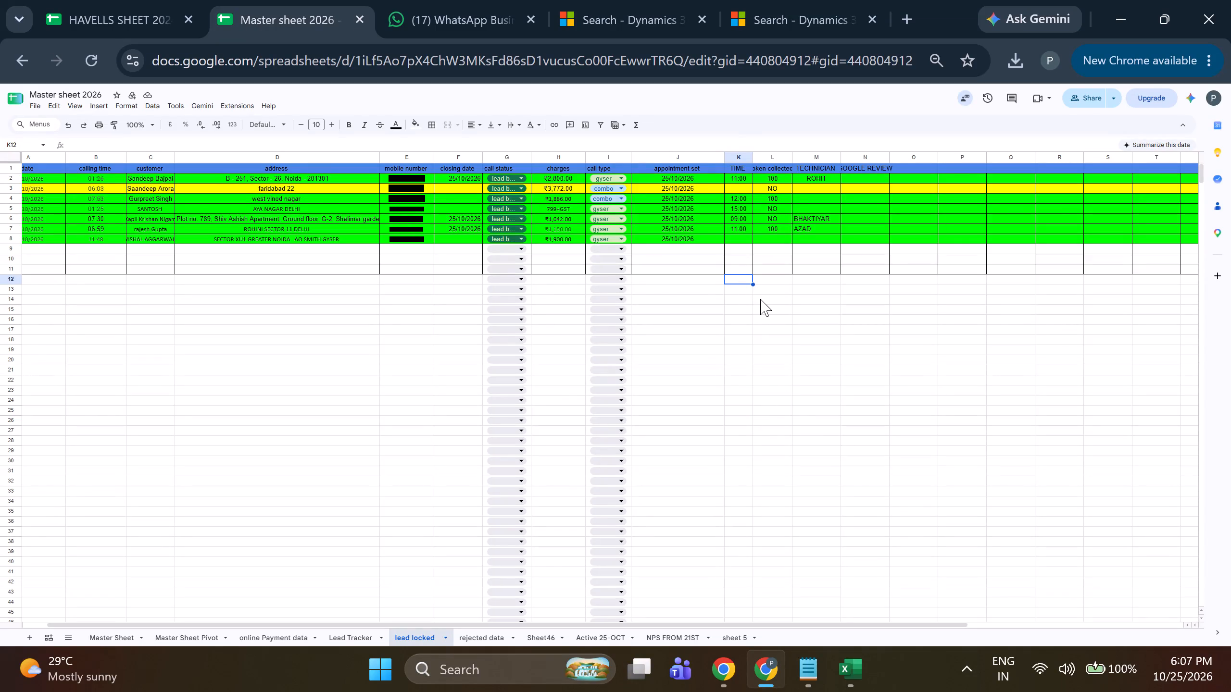
pyautogui.press('Down')
pyautogui.press('Up')
pyautogui.press('Up')
pyautogui.press('Up')
pyautogui.press('Up')
pyautogui.press('Up')
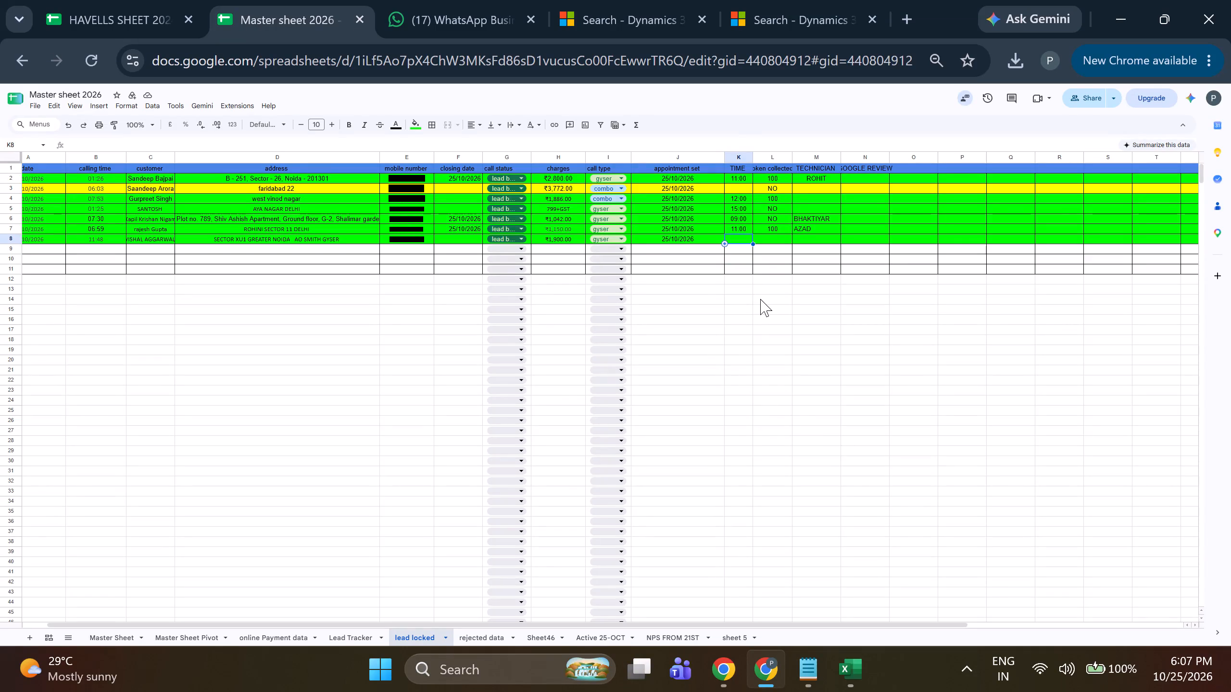
pyautogui.press('Left')
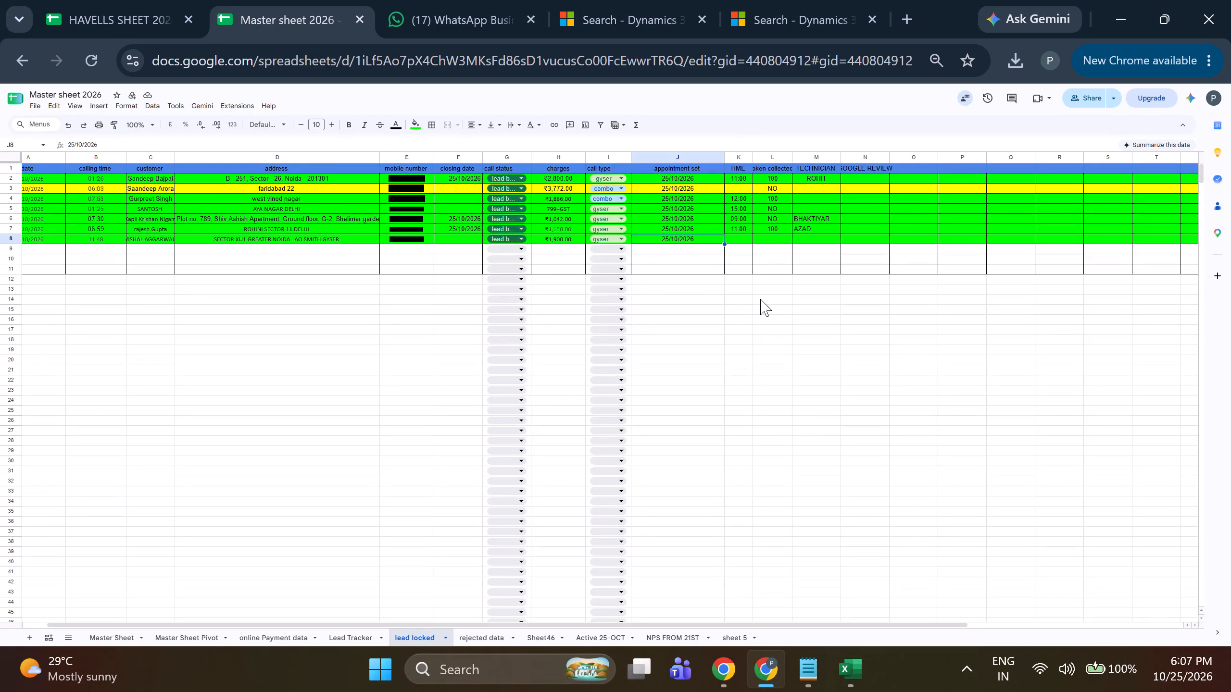
pyautogui.press('BackSpace')
pyautogui.press('2')
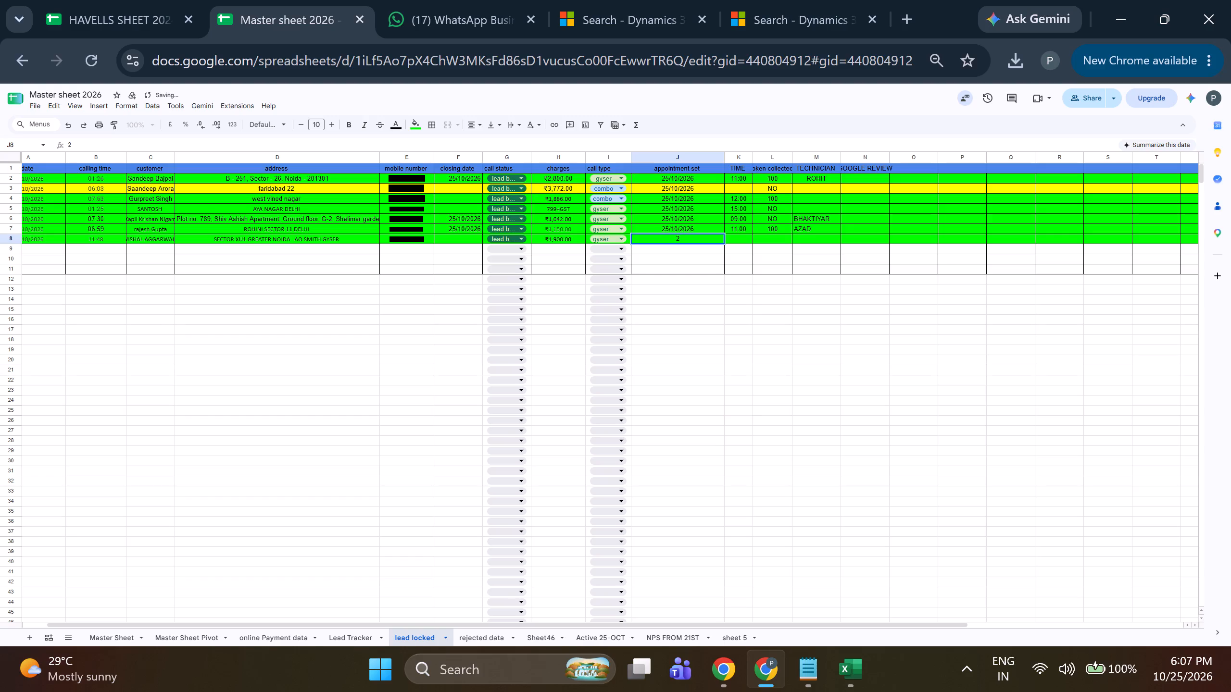
pyautogui.press('6')
pyautogui.press('/')
pyautogui.write('10')
pyautogui.press('/')
pyautogui.write('2026')
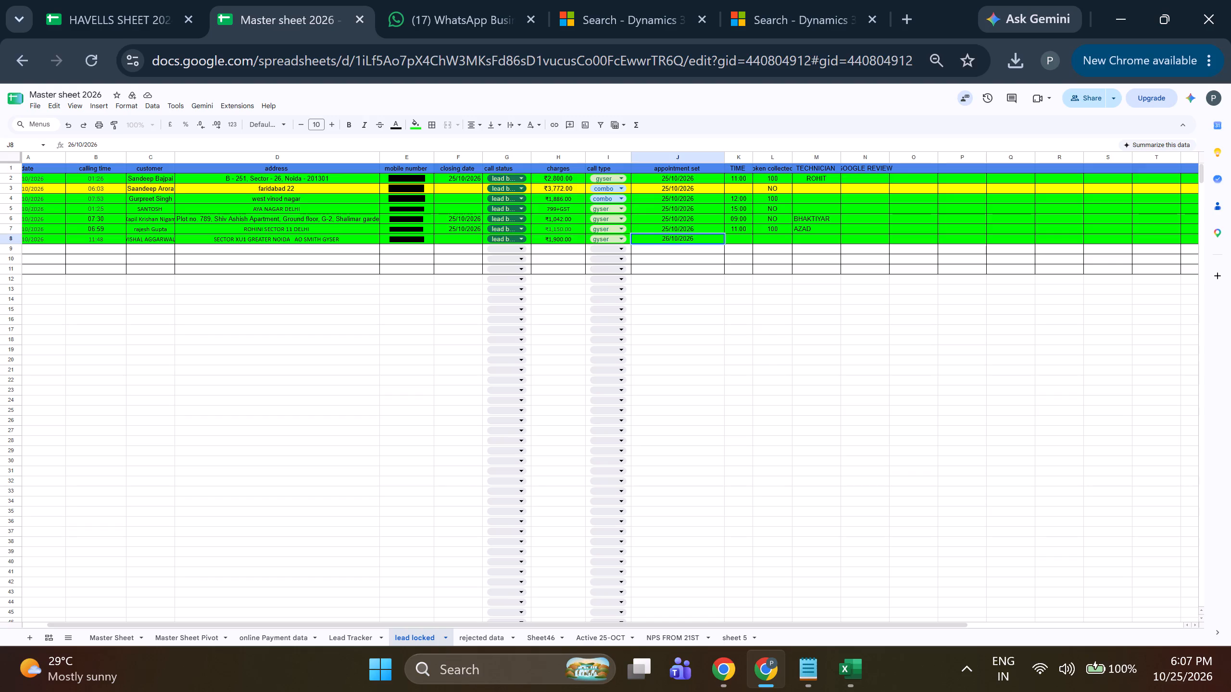
pyautogui.click(767, 370)
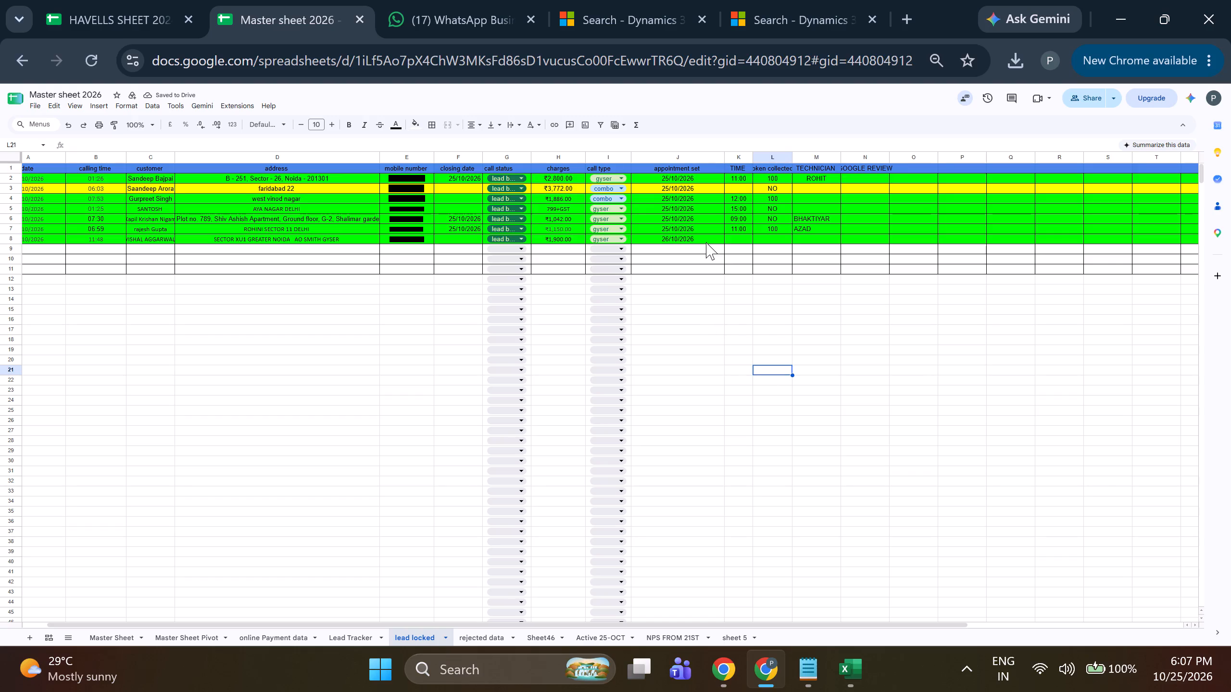
# Change the fill colour of the whole row 8 in the lead locked sheet to yellow.
pyautogui.click(15, 241)
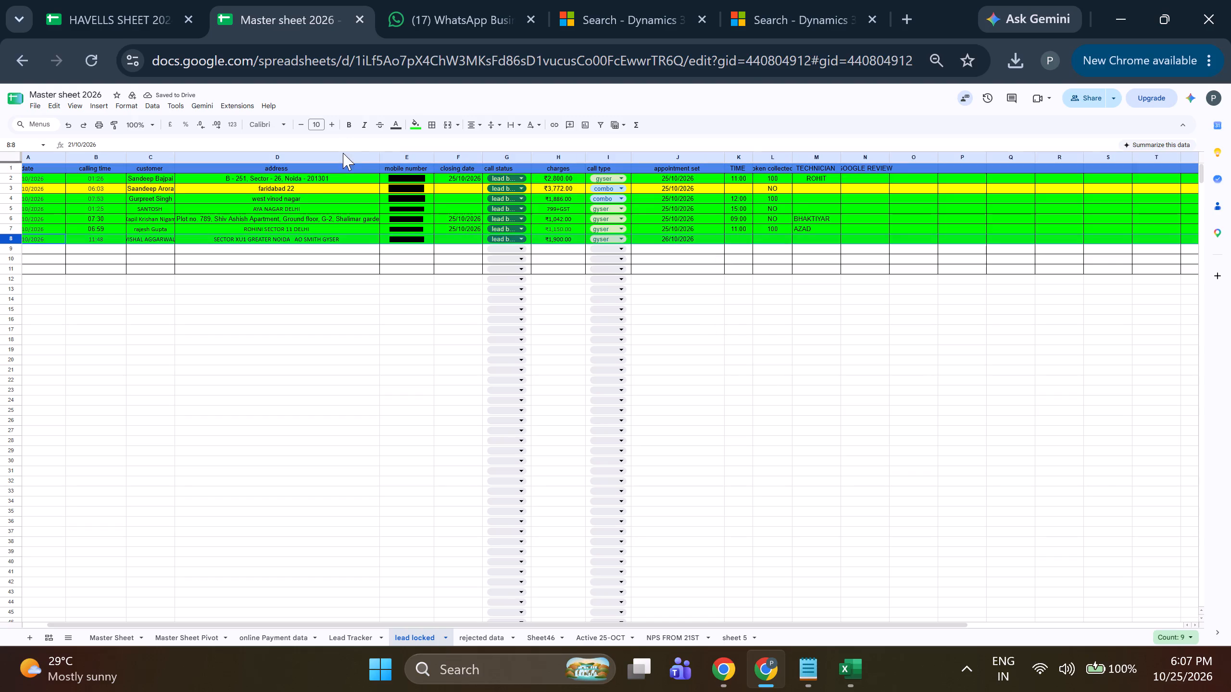
pyautogui.click(413, 118)
pyautogui.click(452, 166)
pyautogui.click(368, 336)
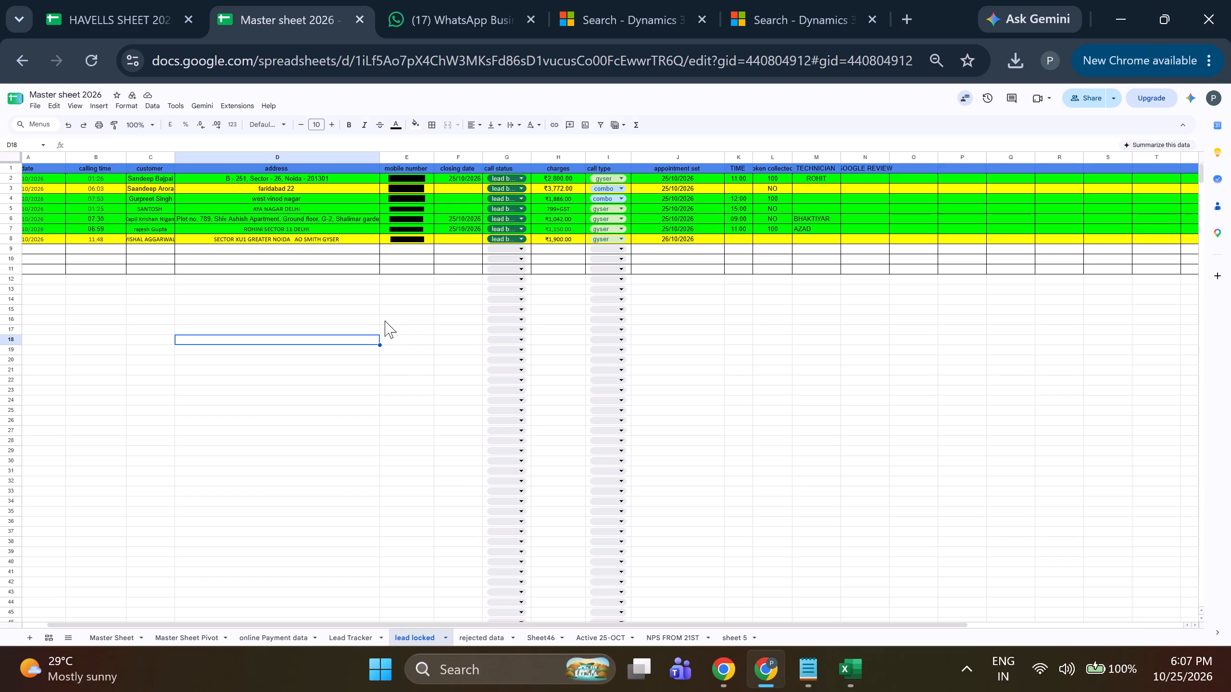
# Switch to the Lead Tracker sheet and look through the most recent pending leads at the end of the list.
pyautogui.click(363, 633)
pyautogui.scroll(-4, 292, 460)
pyautogui.scroll(-1, 388, 418)
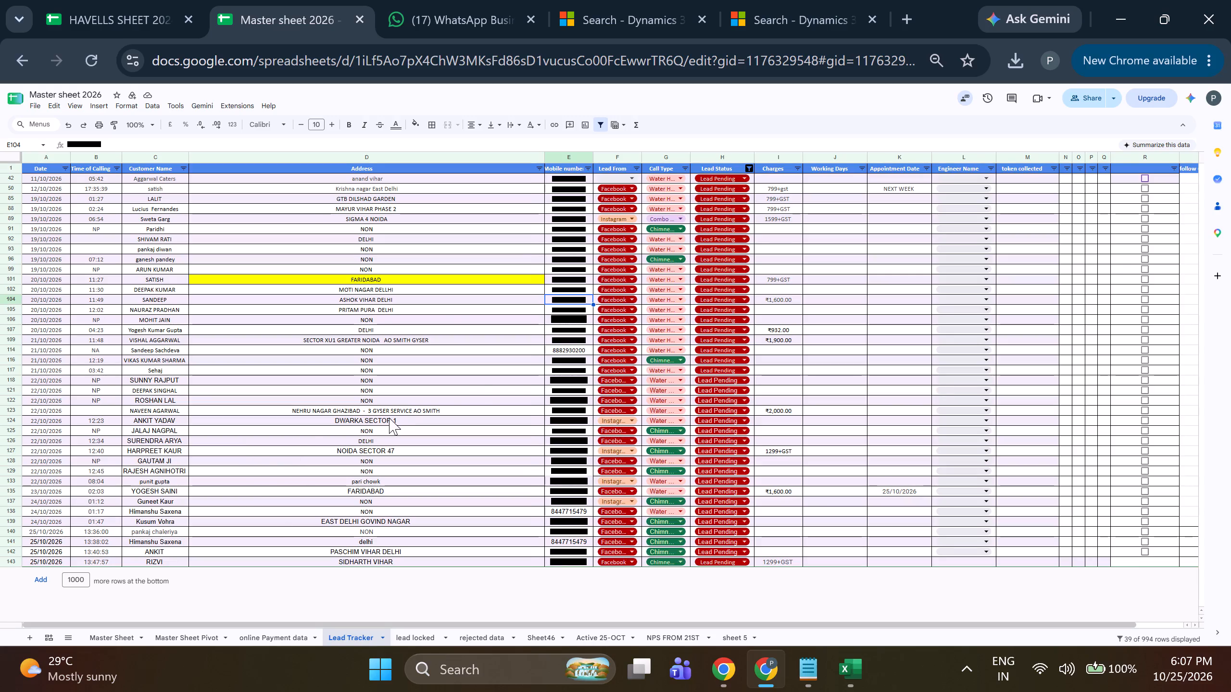
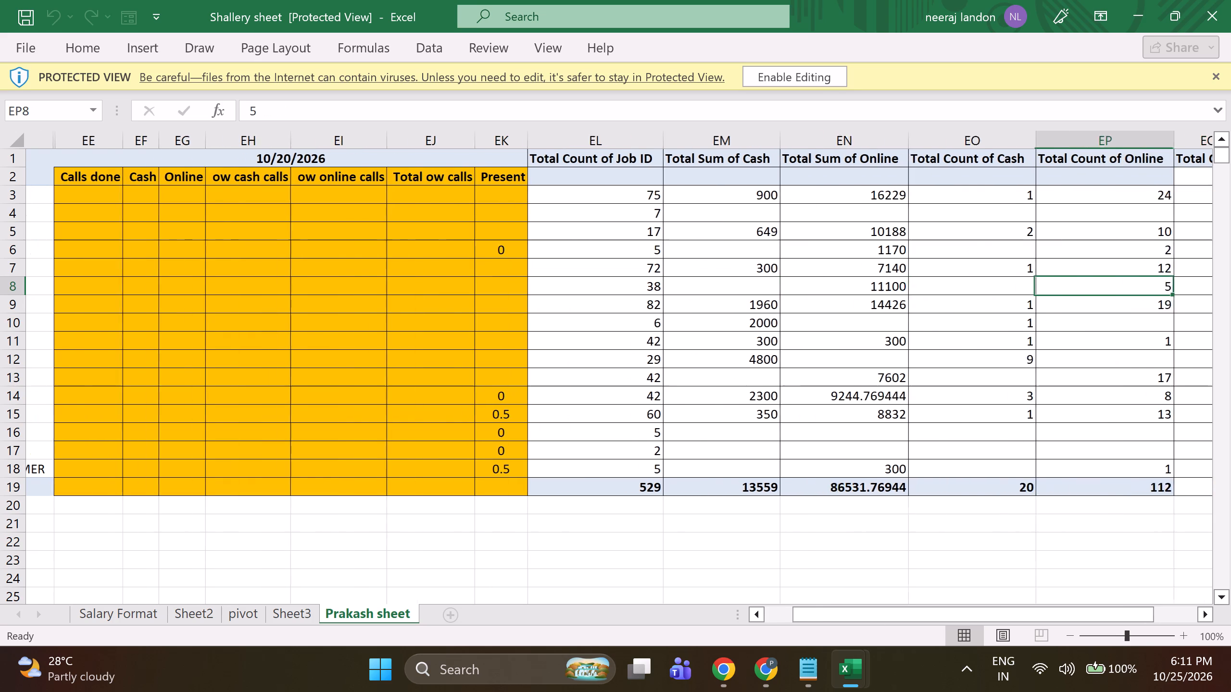
# Examine the technicians' job counts, cash and online sums, total calls and attendance in the Prakash sheet.
pyautogui.press('Right')
pyautogui.press('Right')
pyautogui.press('Right')
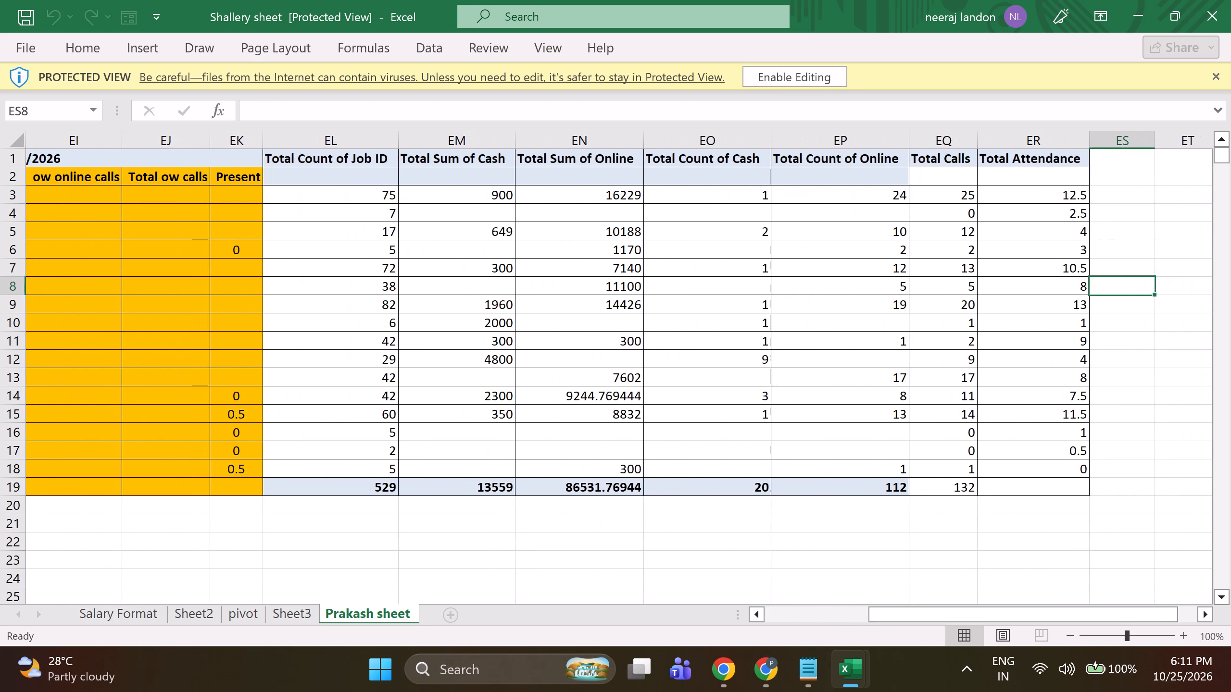
pyautogui.click(784, 557)
pyautogui.click(819, 502)
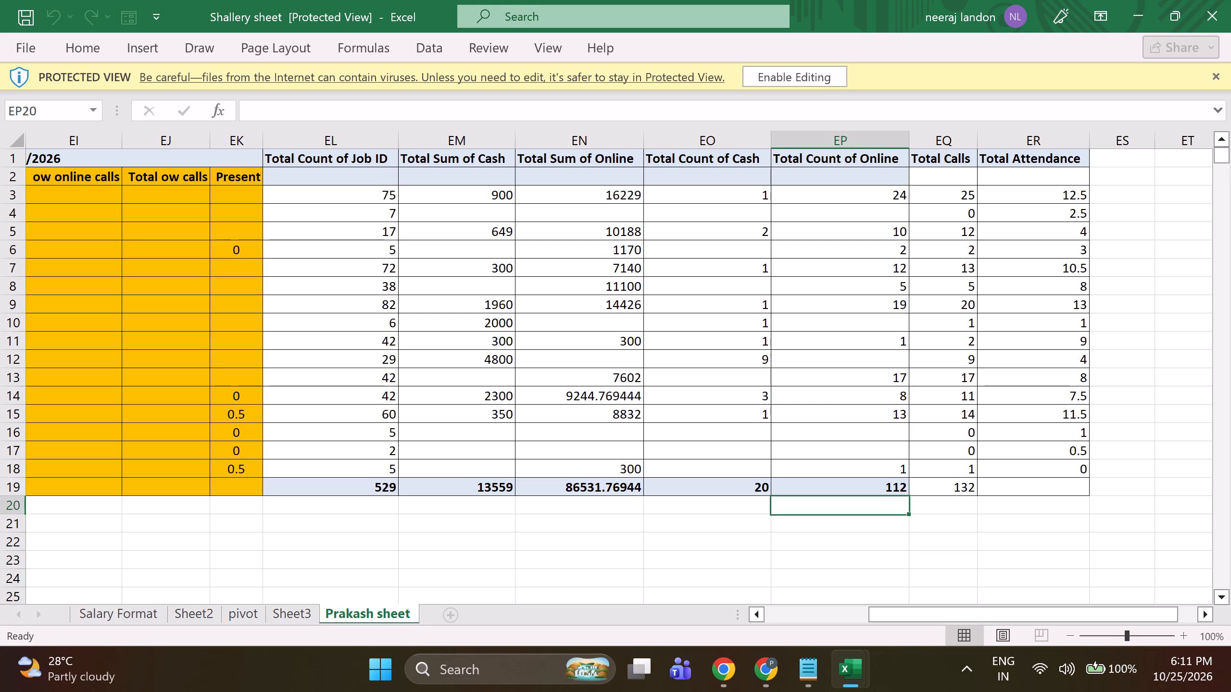
pyautogui.press('Left')
pyautogui.press('Left')
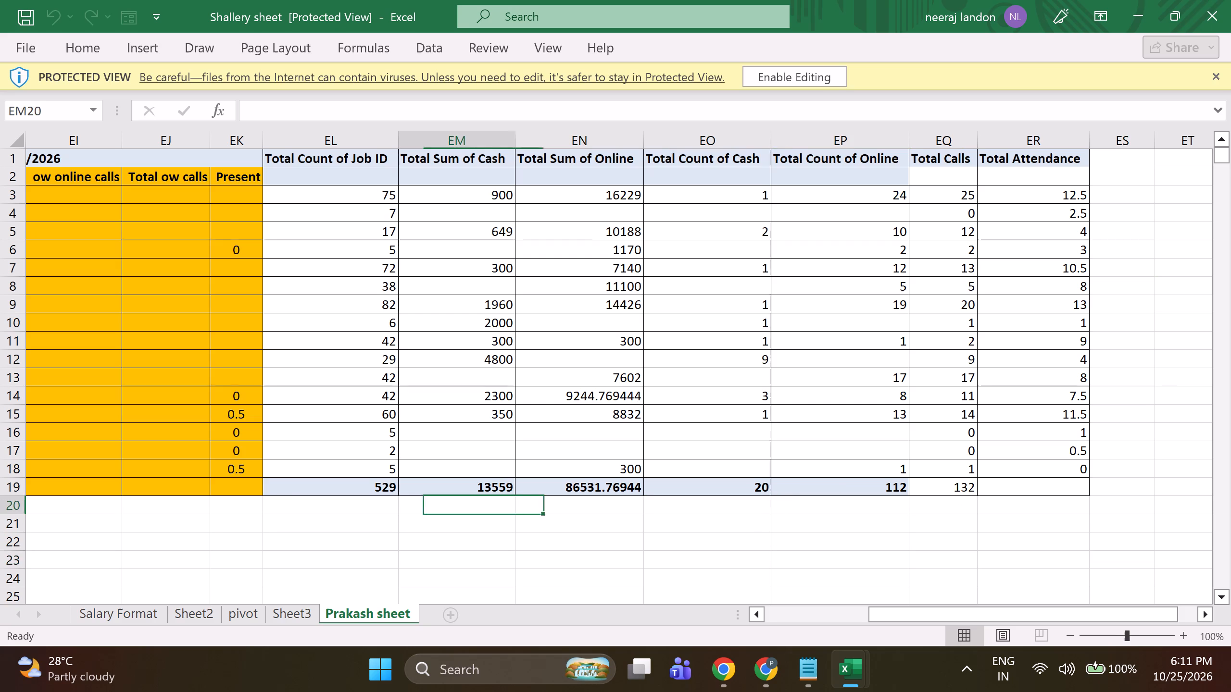
pyautogui.press('Left')
pyautogui.press('Left')
pyautogui.press('Left')
pyautogui.press('Left')
pyautogui.press('Left')
pyautogui.press('Left')
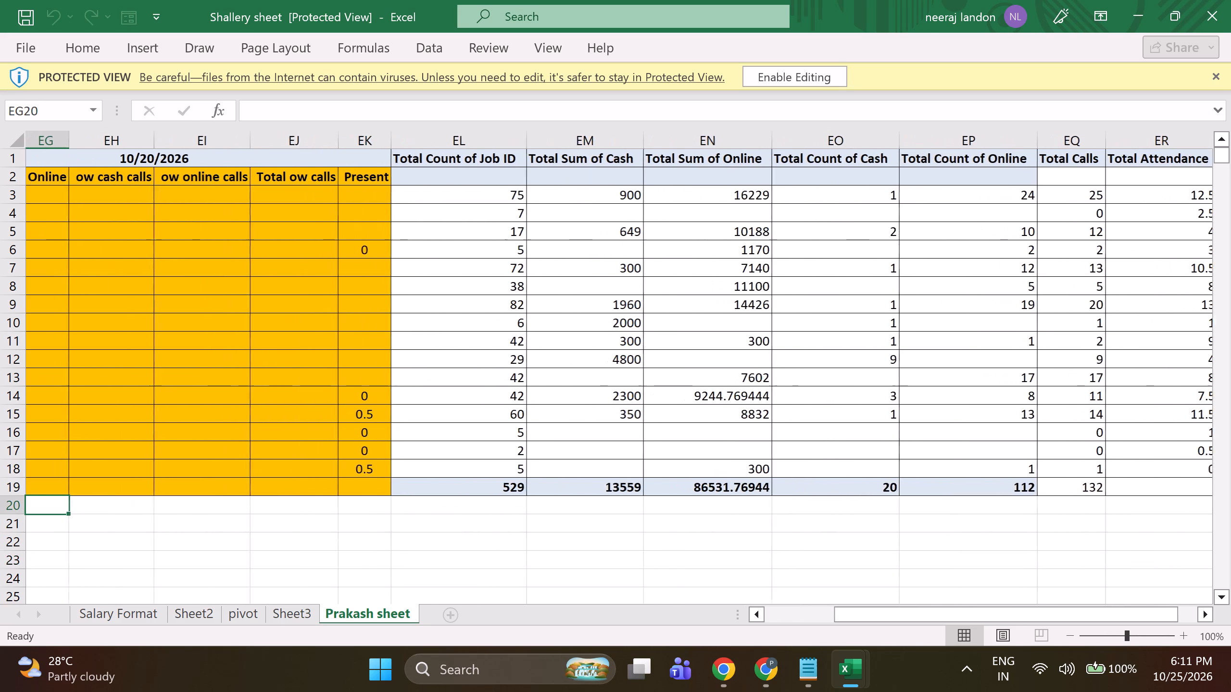
pyautogui.press('Left')
pyautogui.press('Left')
pyautogui.press('Left')
pyautogui.press('Left')
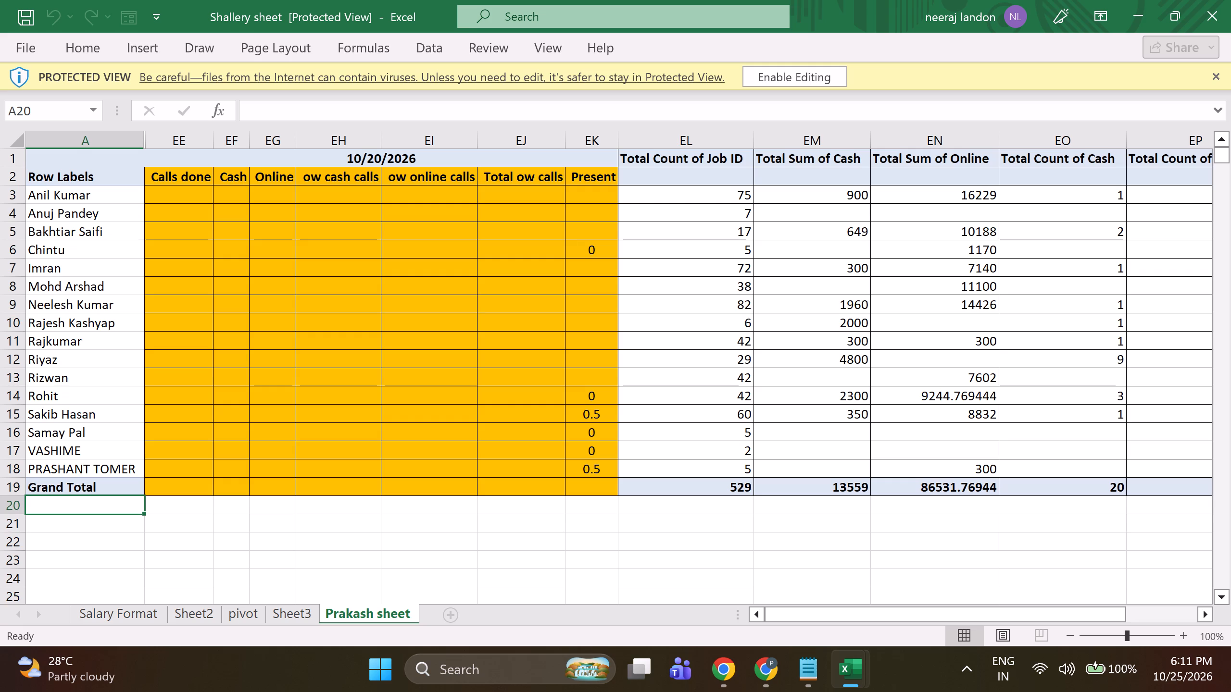
pyautogui.click(843, 523)
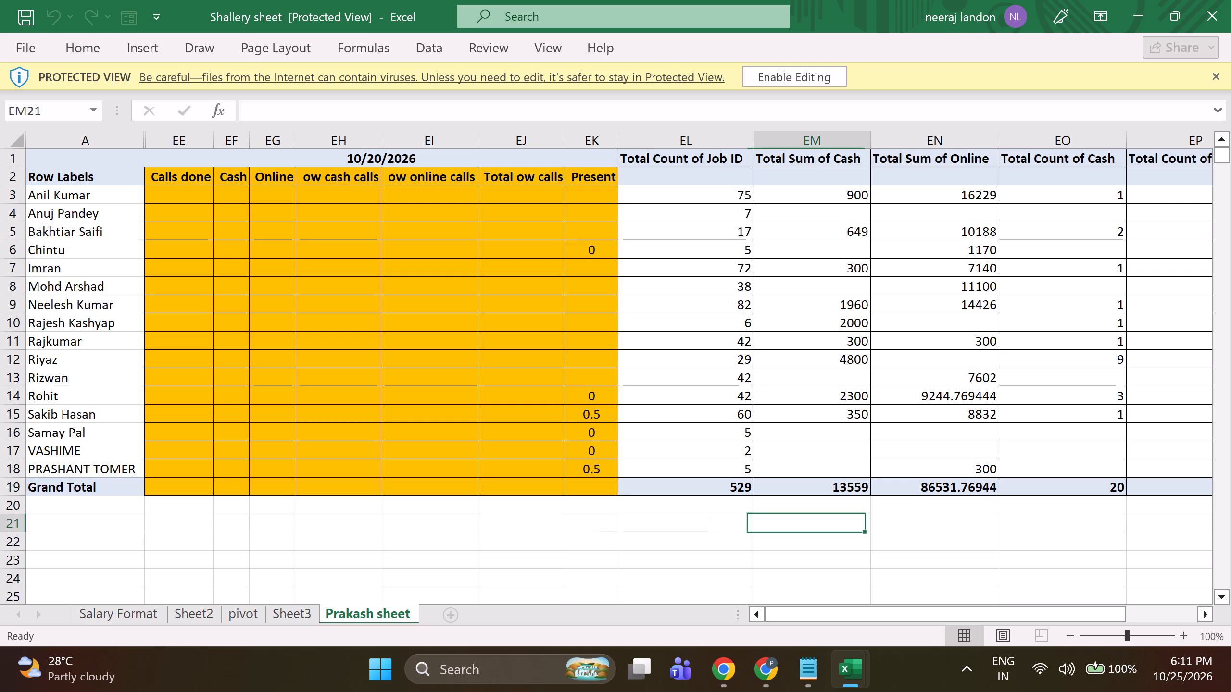
pyautogui.press('Right')
pyautogui.press('Right')
pyautogui.press('Right')
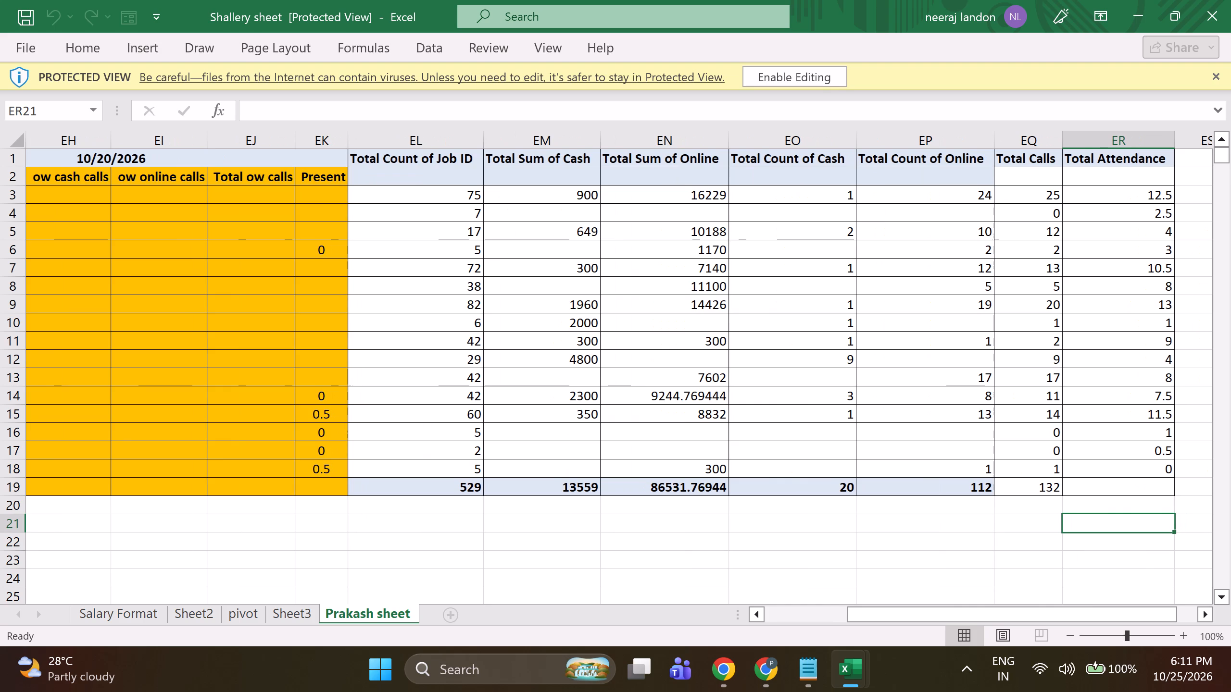
pyautogui.press('Left')
pyautogui.press('Left')
pyautogui.press('Left')
pyautogui.press('Left')
pyautogui.press('Left')
pyautogui.press('Left')
pyautogui.press('Left')
pyautogui.press('Left')
pyautogui.press('Left')
pyautogui.press('Left')
pyautogui.press('Left')
pyautogui.press('Left')
pyautogui.press('Left')
pyautogui.press('Left')
pyautogui.press('Left')
pyautogui.press('Left')
pyautogui.press('Left')
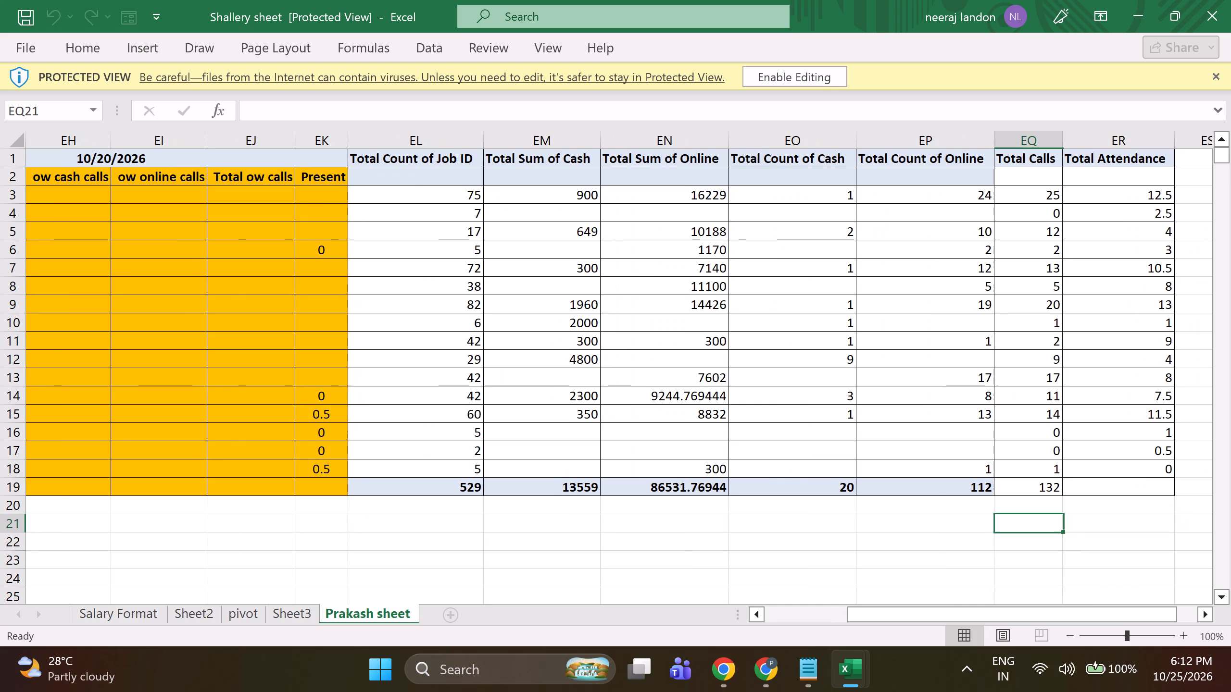
pyautogui.press('Left')
pyautogui.press('Left')
pyautogui.press('Left')
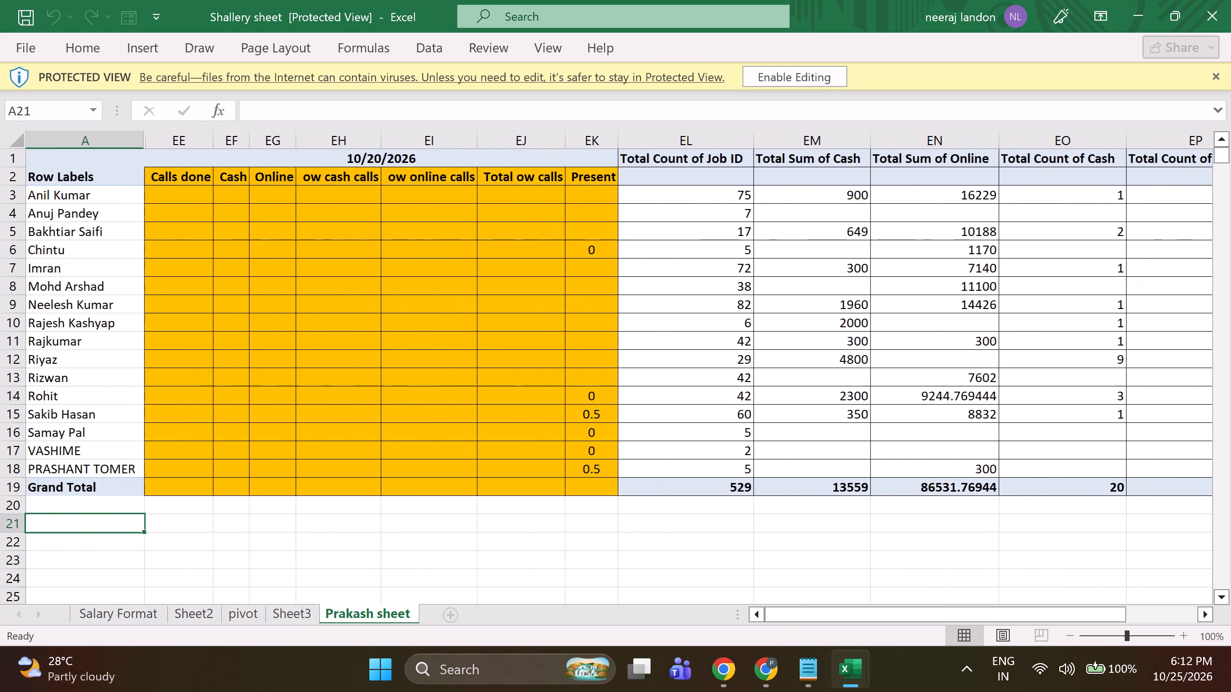
pyautogui.press('Left')
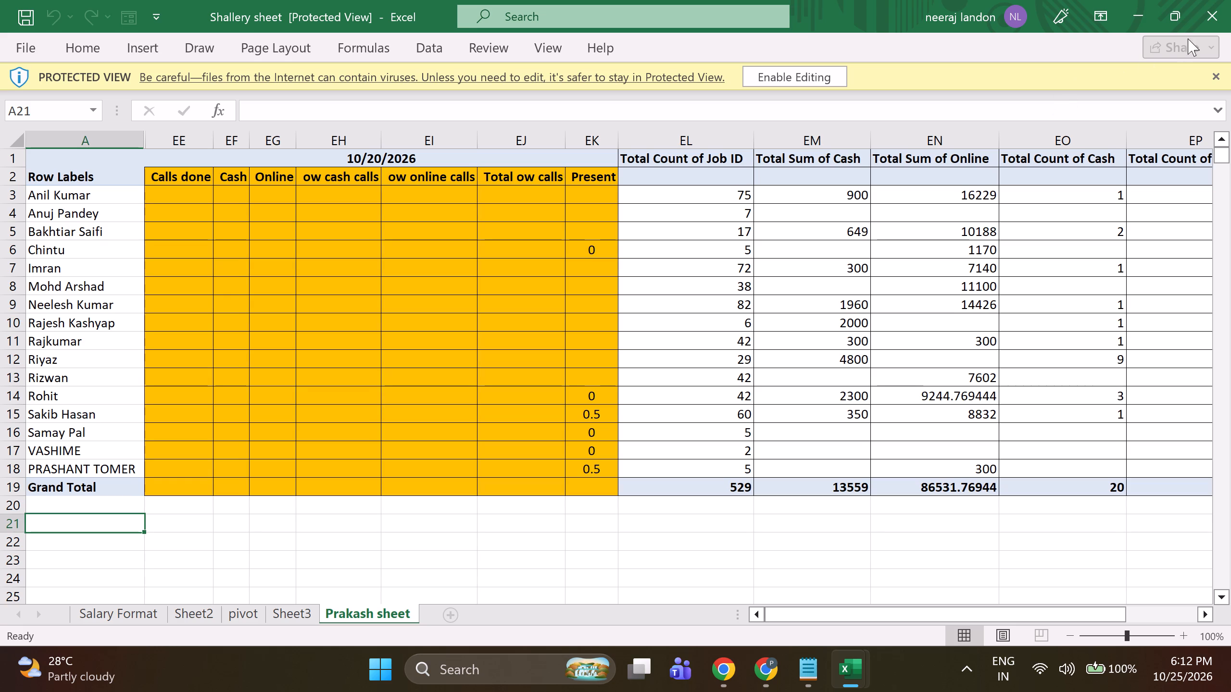
# Close the Shallery sheet and Zero Day 24th appointment workbooks.
pyautogui.click(1216, 11)
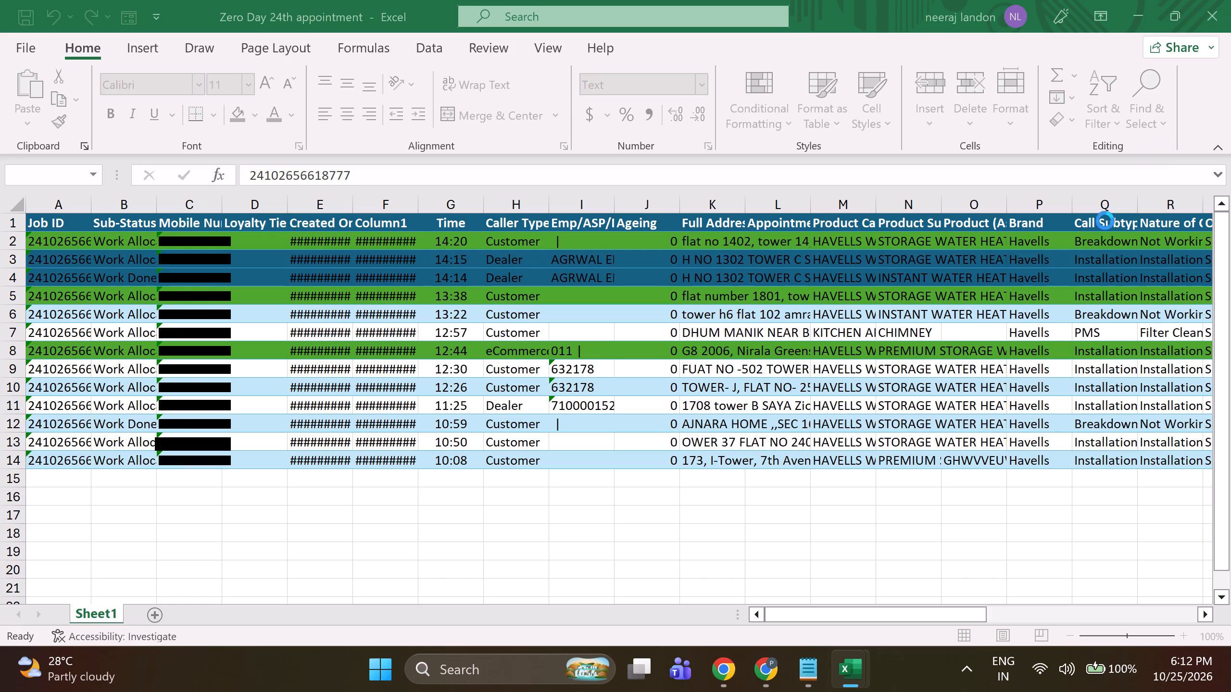
pyautogui.click(825, 553)
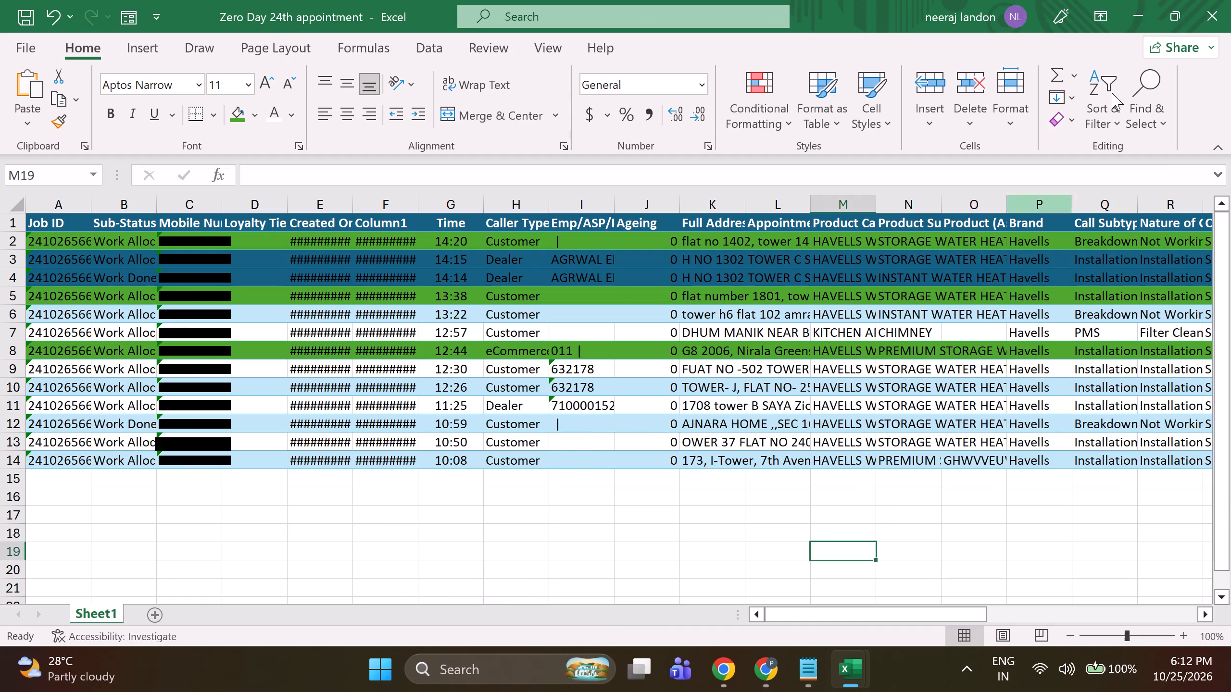
pyautogui.click(1207, 8)
pyautogui.click(712, 371)
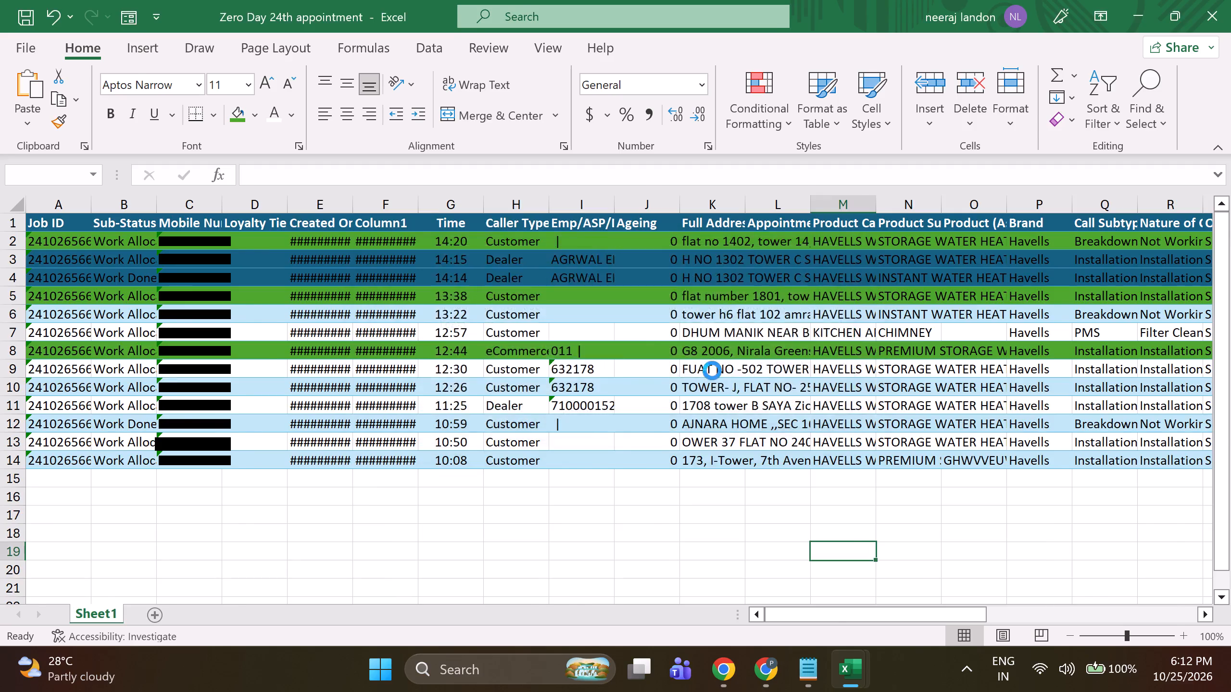
# Look through the job IDs, work-done dates and customers in the Closed Jobs workbook around row 1000.
pyautogui.scroll(-2, 749, 425)
pyautogui.scroll(4, 746, 424)
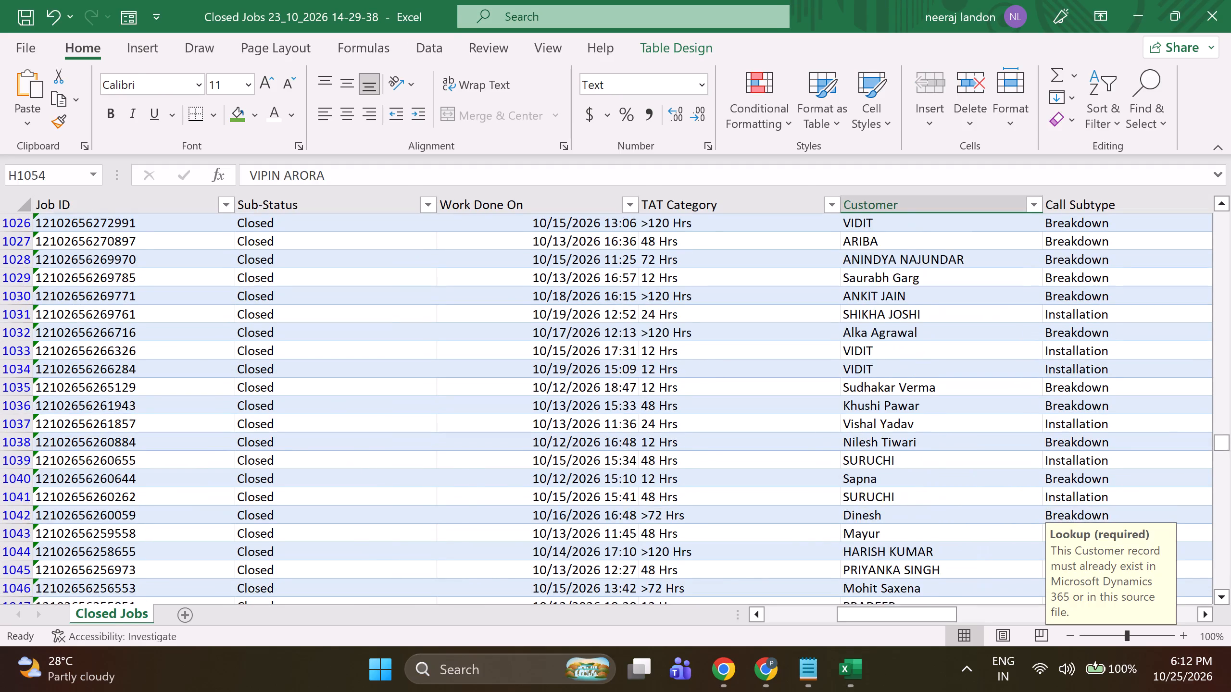
pyautogui.scroll(2, 761, 433)
pyautogui.scroll(10, 776, 527)
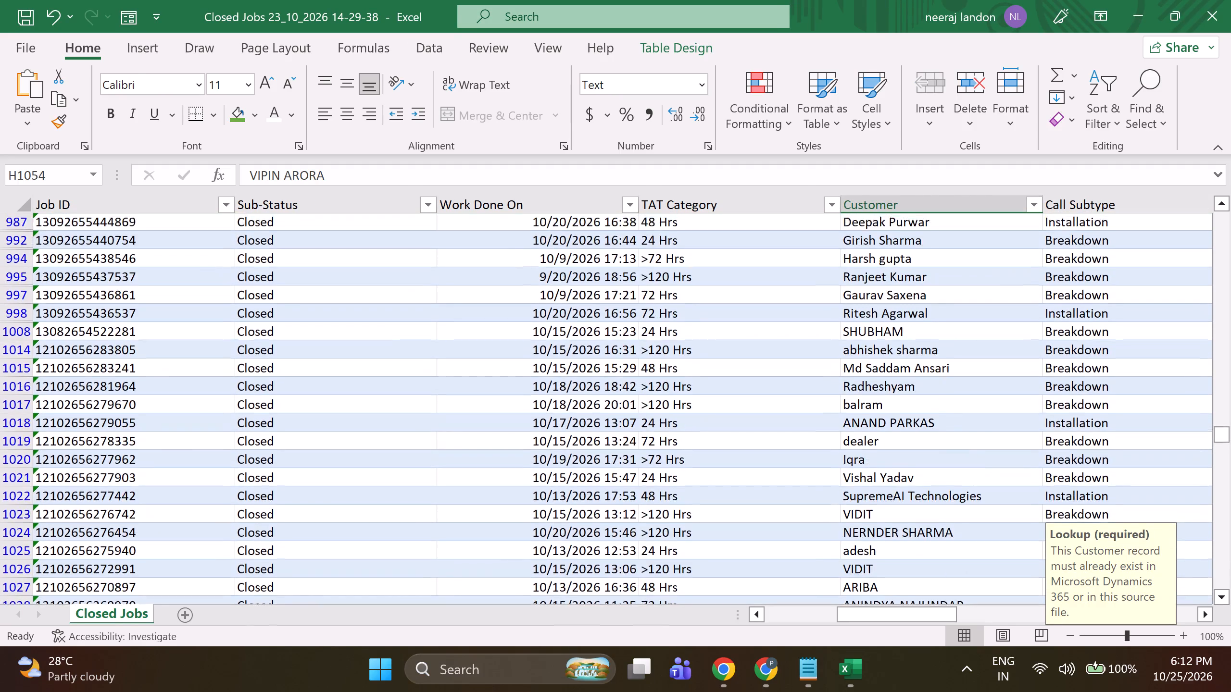
pyautogui.scroll(2, 751, 502)
# Switch to Chrome and select the mobile number in row 105 of the master sheet's Lead Tracker.
pyautogui.click(755, 672)
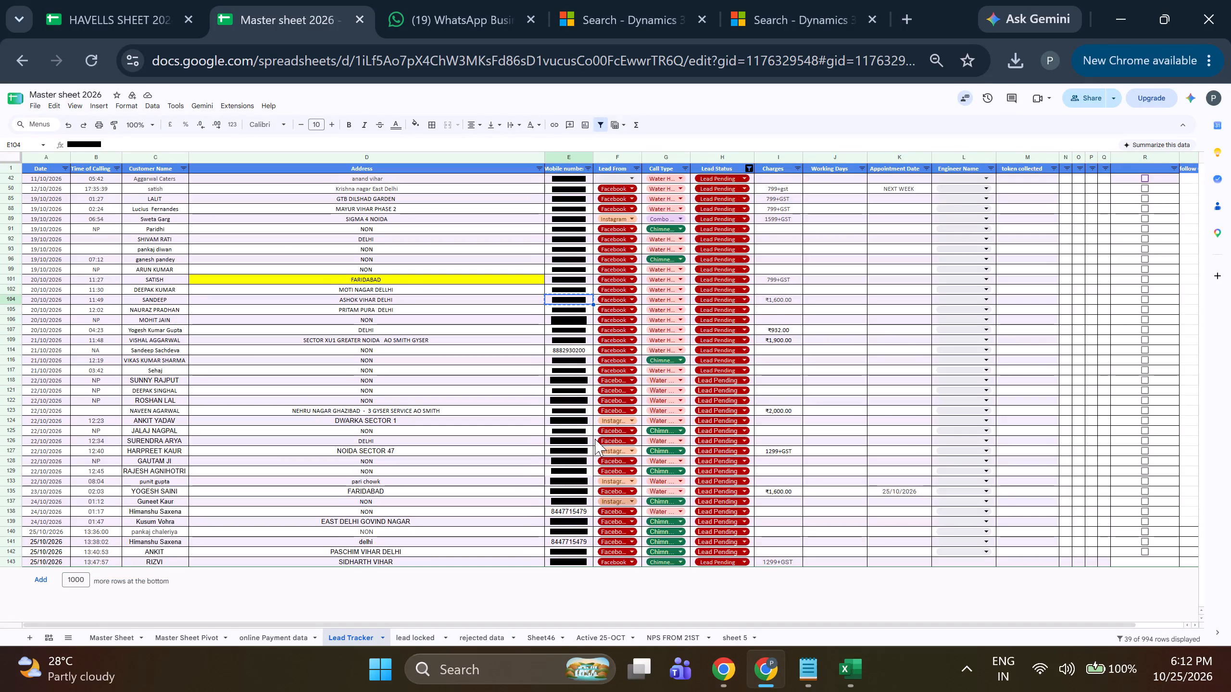
pyautogui.click(571, 308)
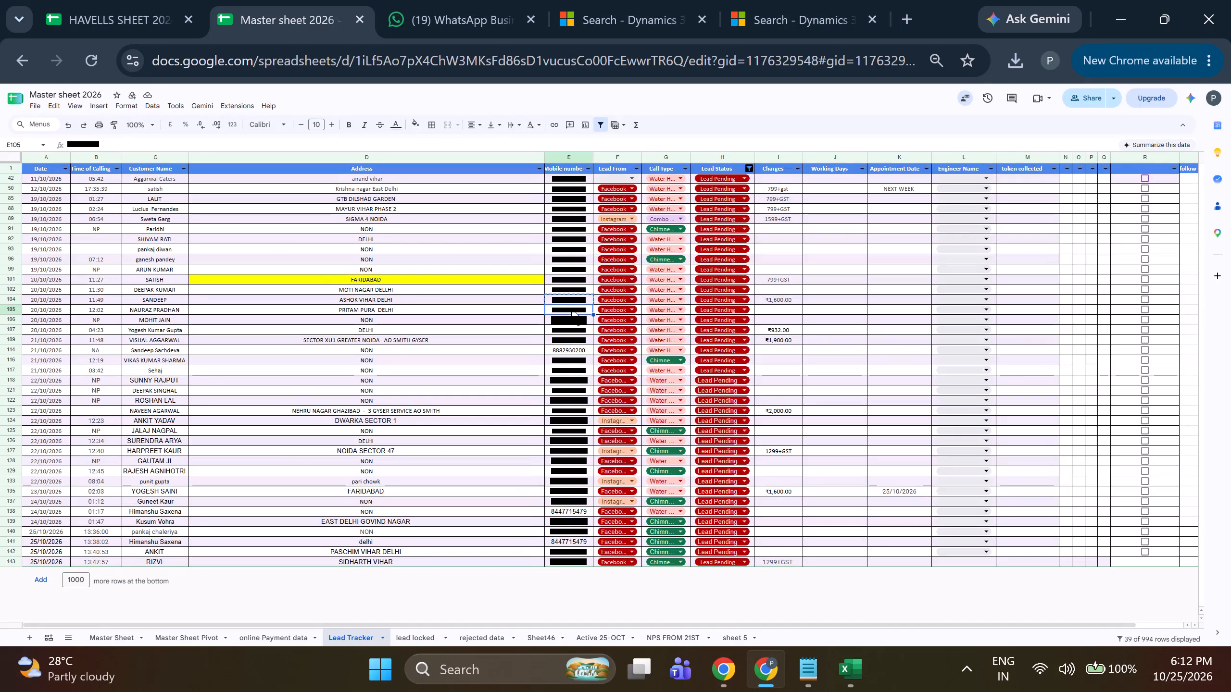
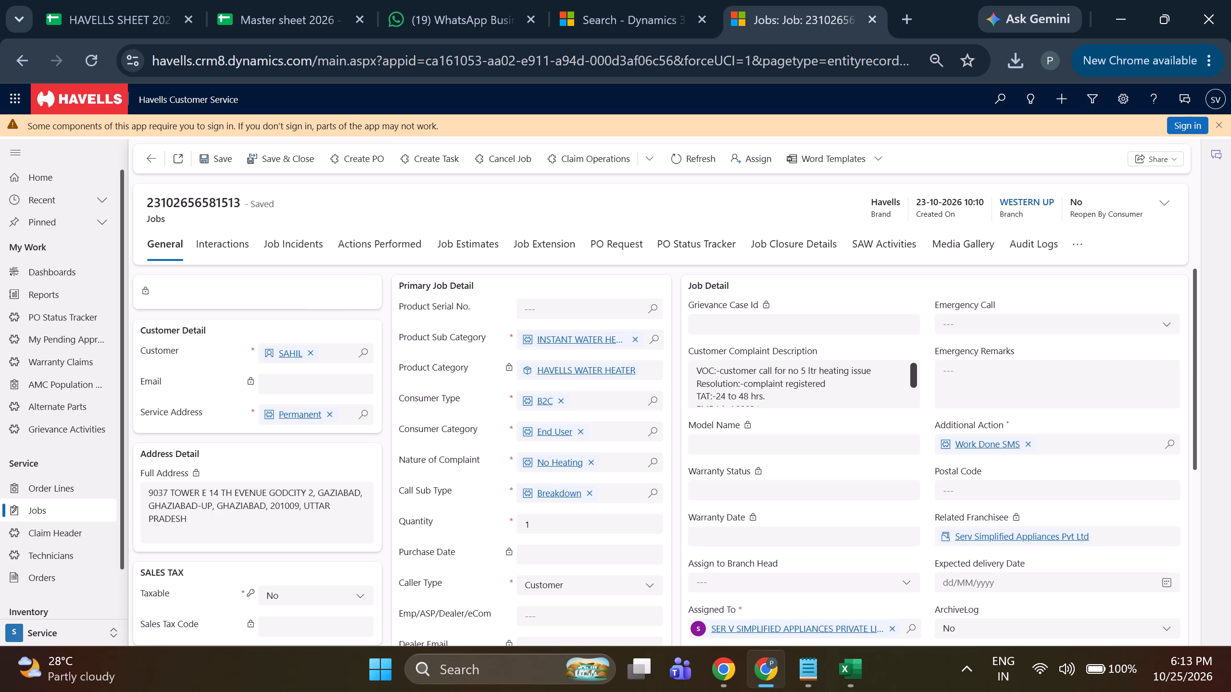
# Read the rest of the customer complaint description in the open water heater job and return to the search results.
pyautogui.moveTo(912, 372); pyautogui.dragTo(913, 390)
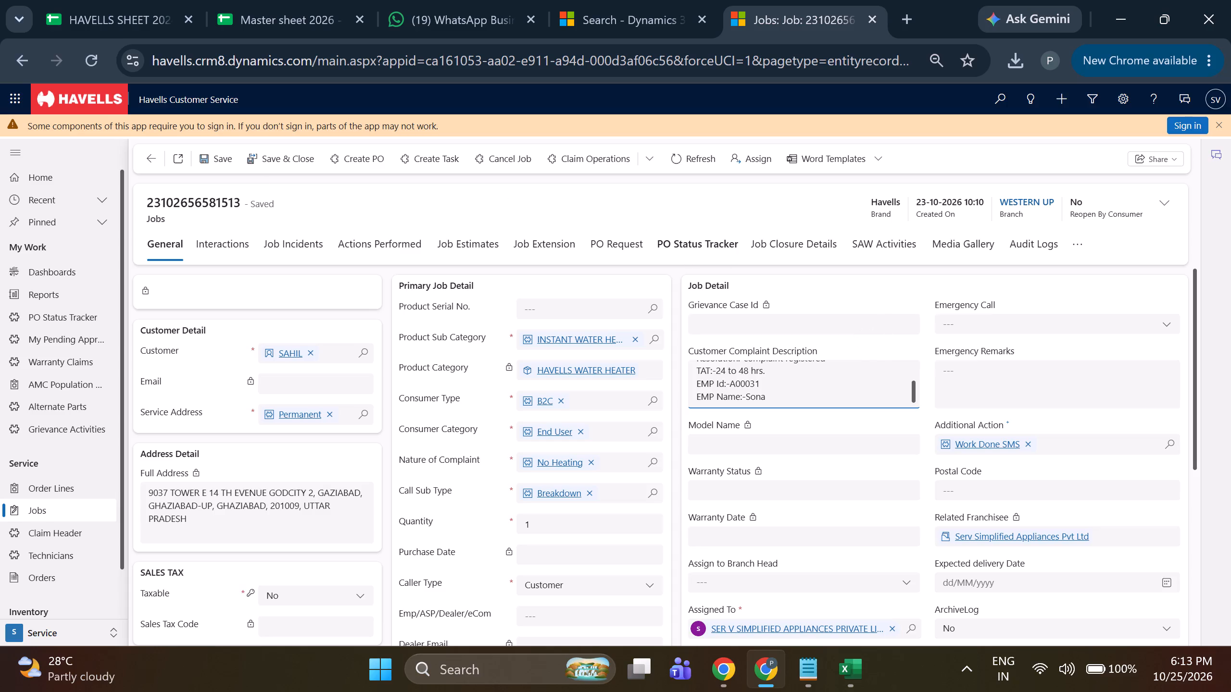
pyautogui.click(149, 158)
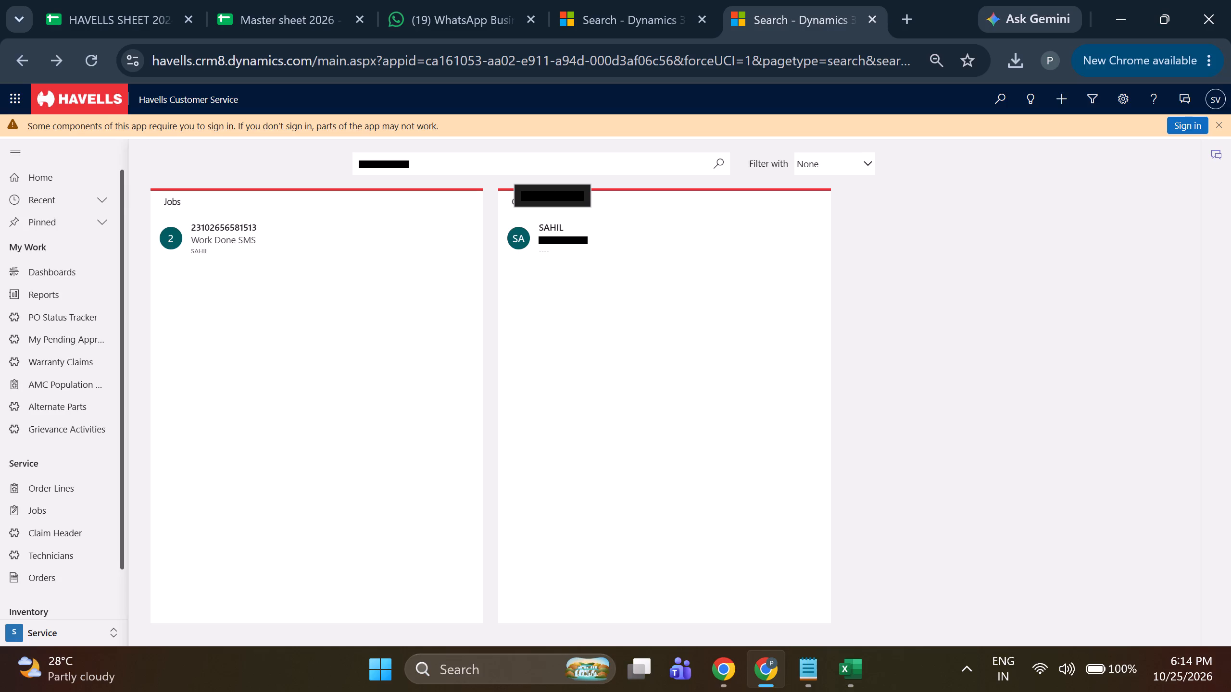
# Search the Dynamics records for the customer's mobile number.
pyautogui.click(717, 170)
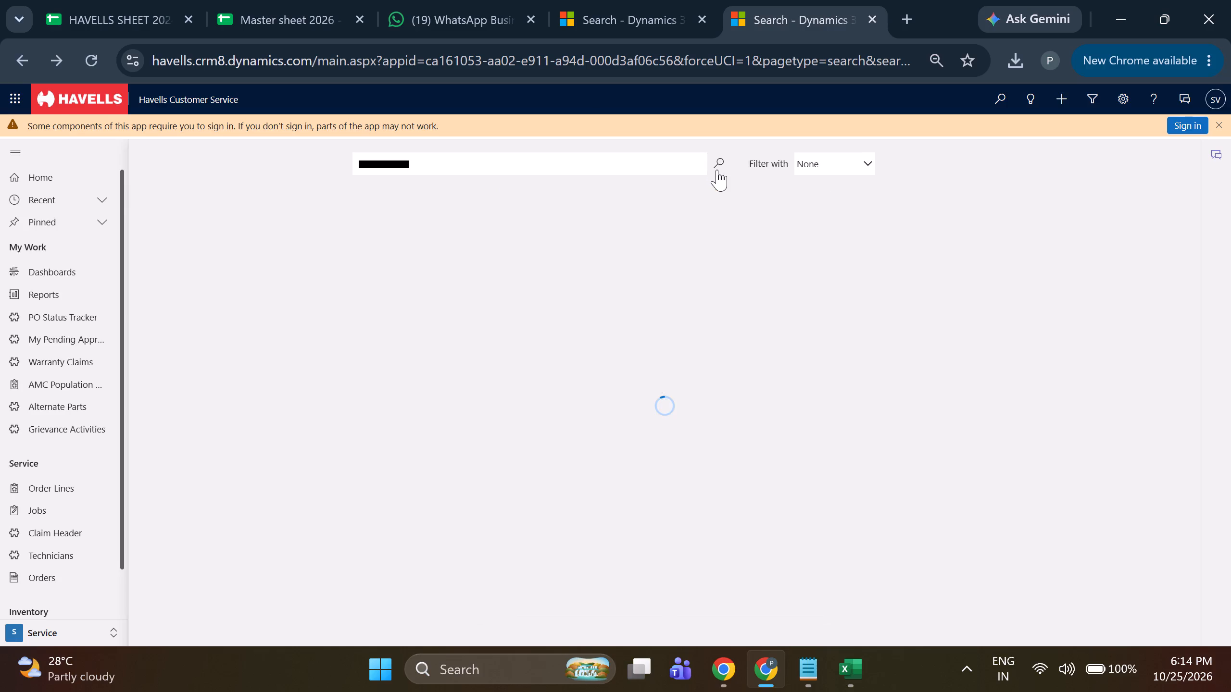
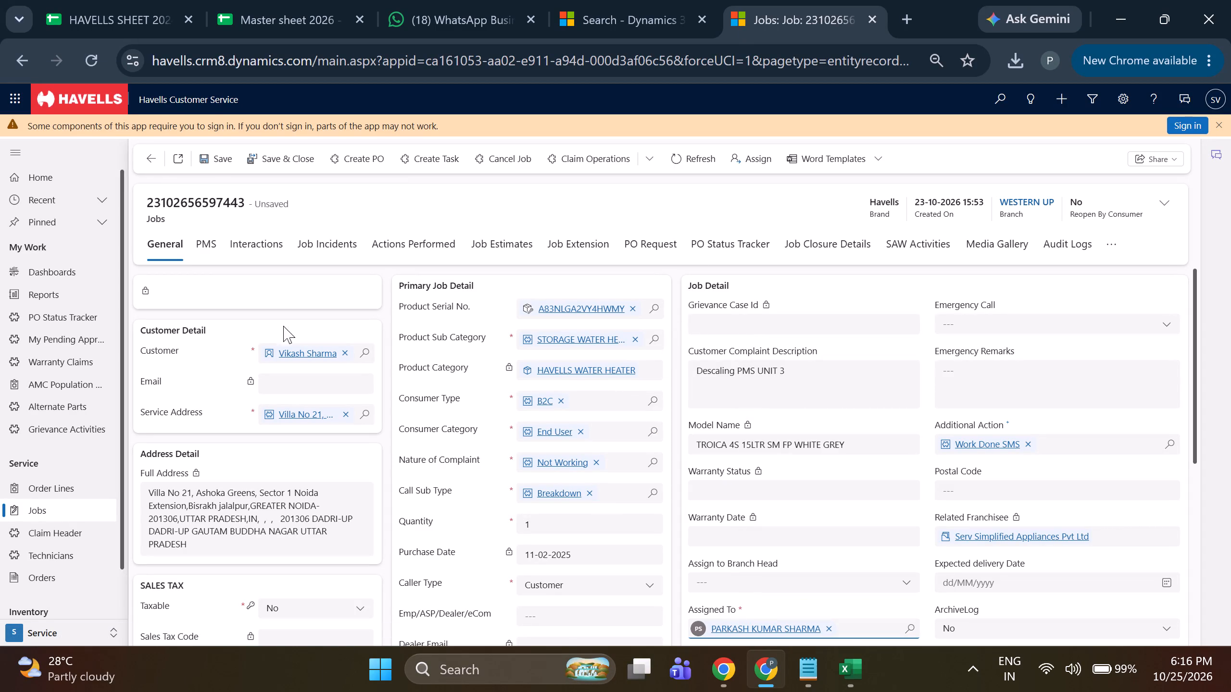
# Save the pending changes to the open Havells water heater job.
pyautogui.click(207, 166)
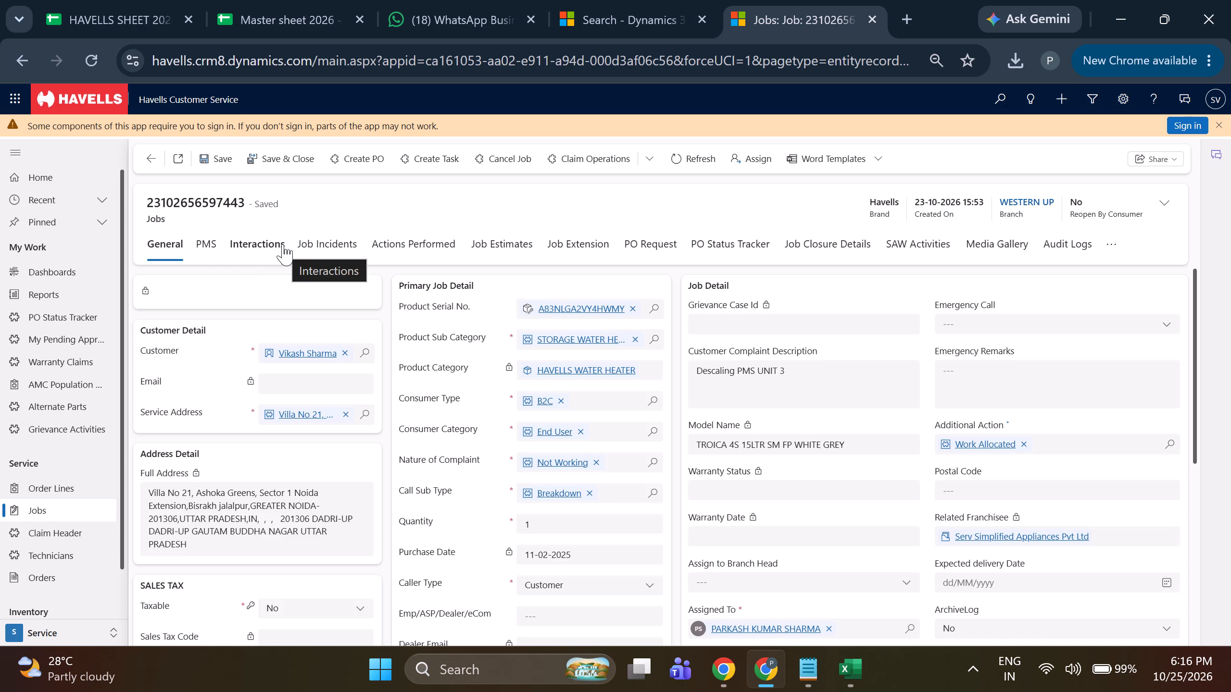
# Start a new phone call record in the water heater job's interactions and open its contact preference for selection.
pyautogui.click(255, 256)
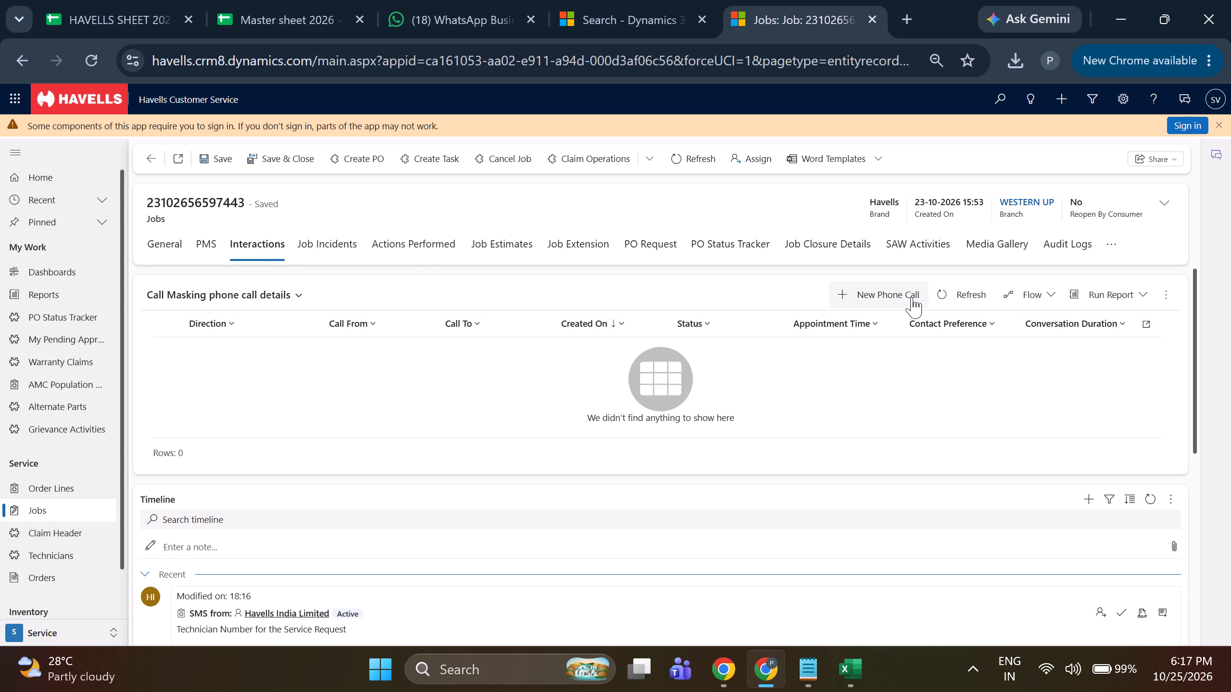
pyautogui.click(860, 300)
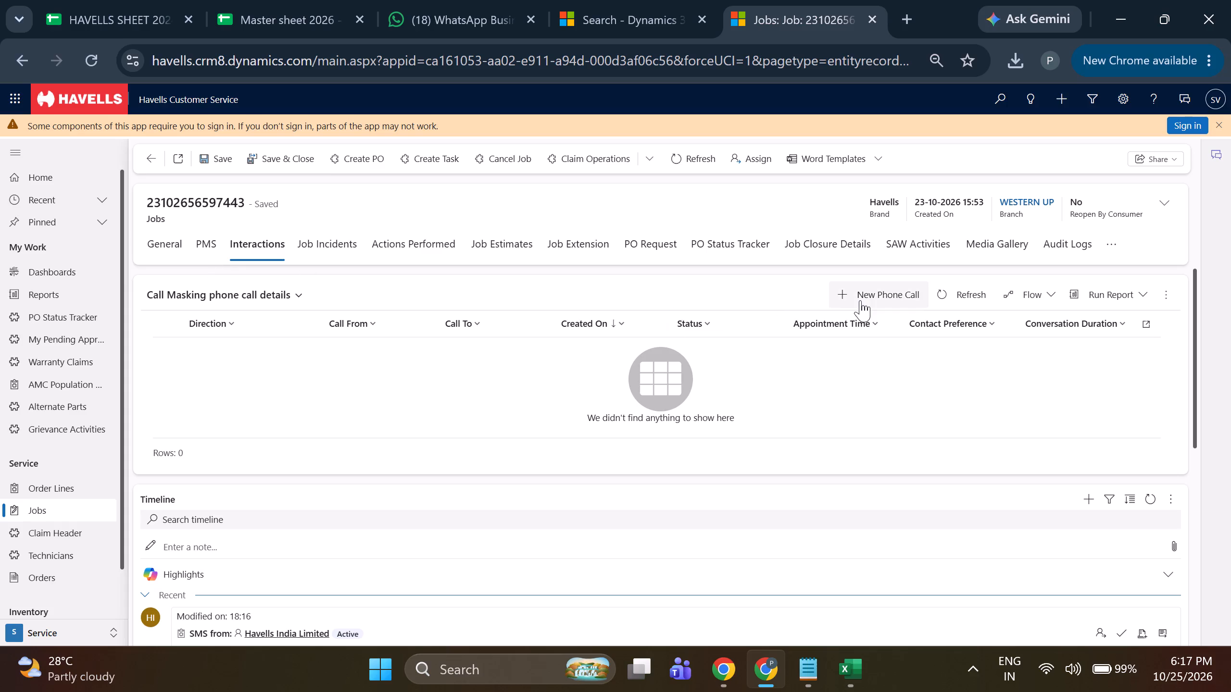
pyautogui.click(1067, 181)
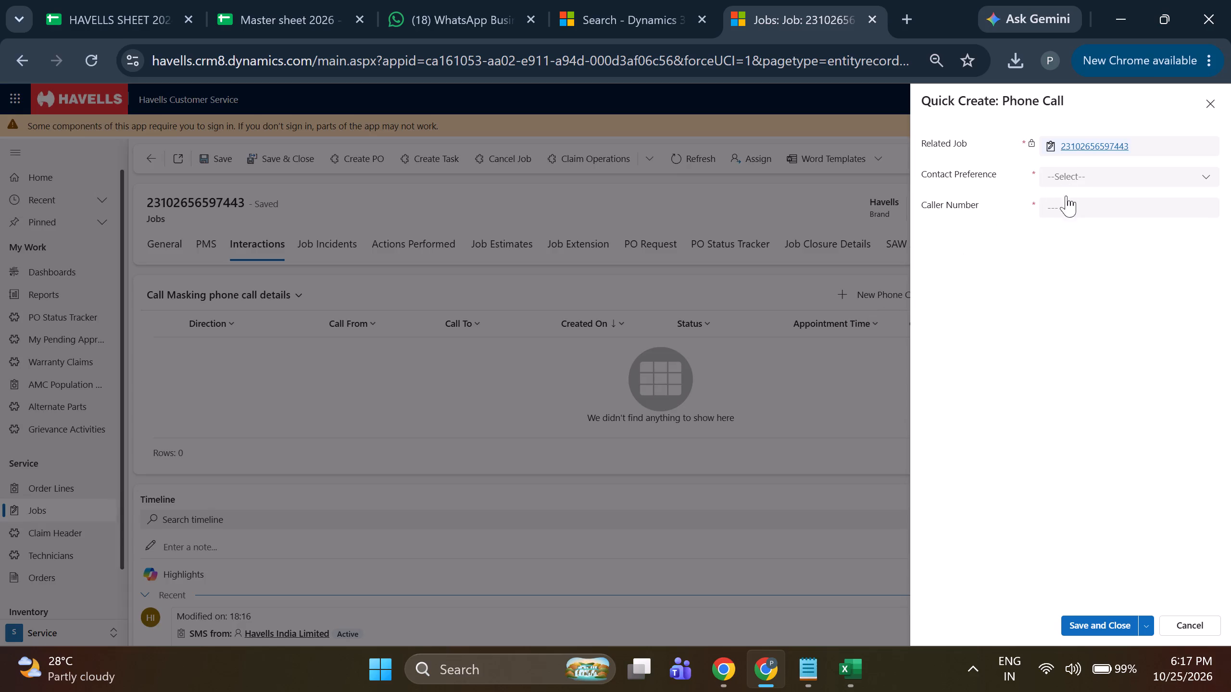
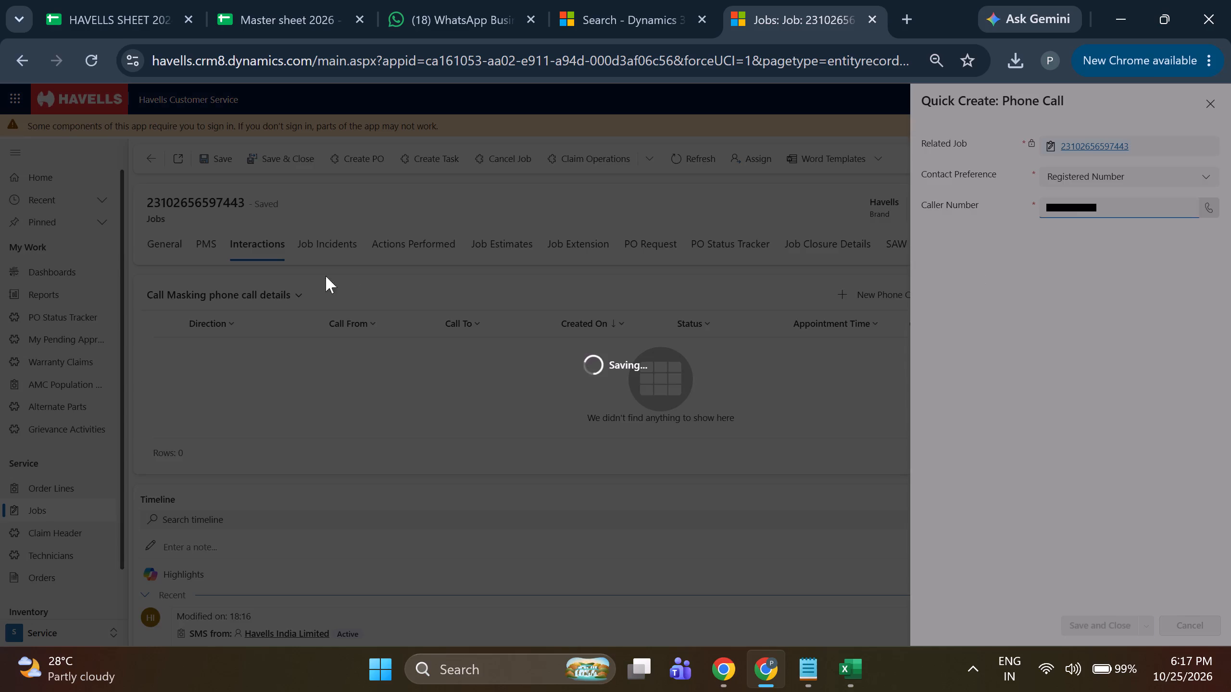
# Create and save a new job incident for the water heater job with observation Not Working and cause ELCB Trip.
pyautogui.click(319, 252)
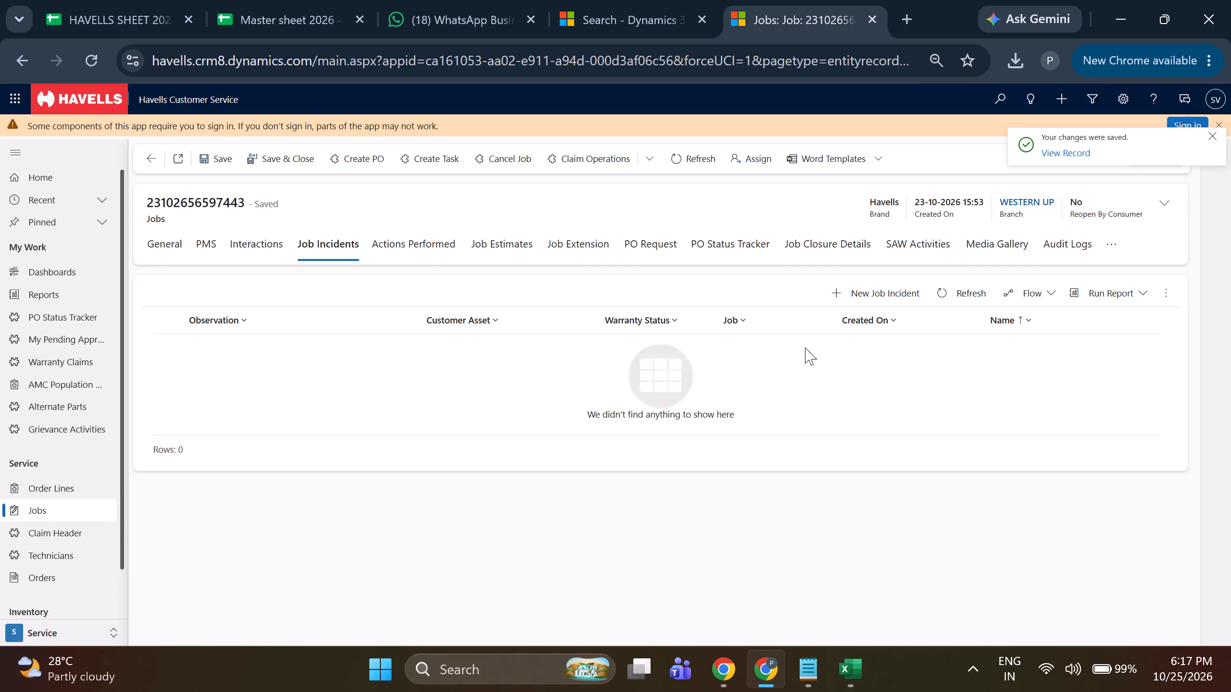
pyautogui.click(874, 287)
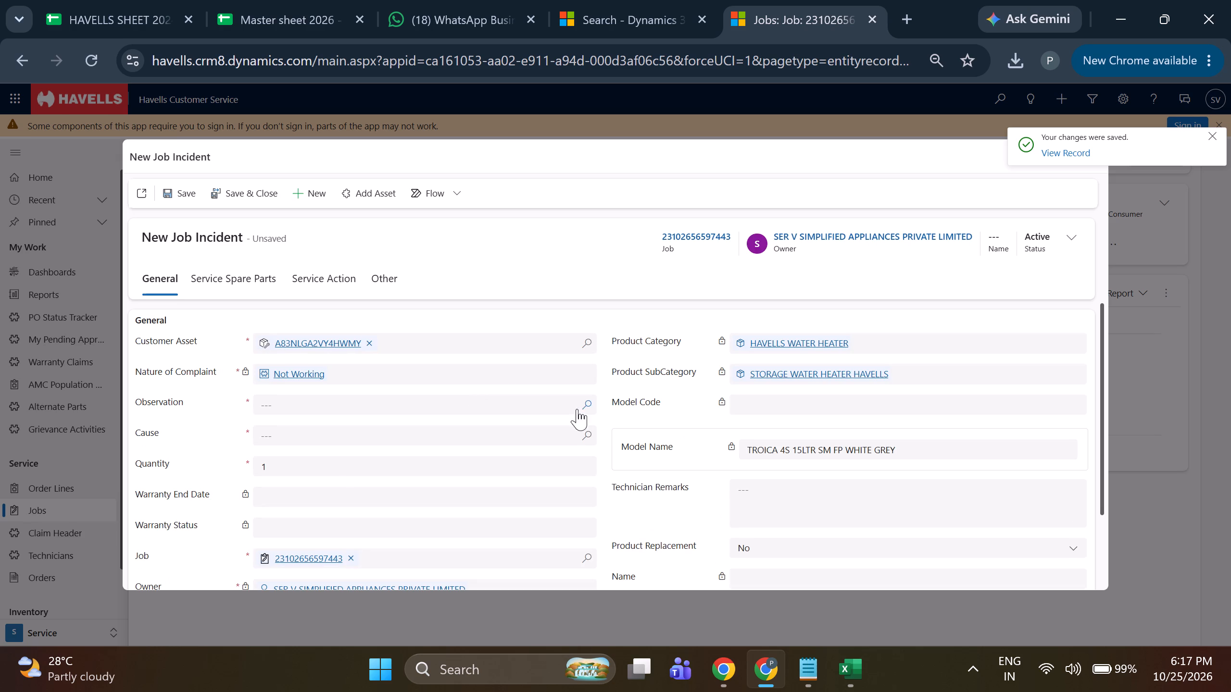
pyautogui.click(592, 401)
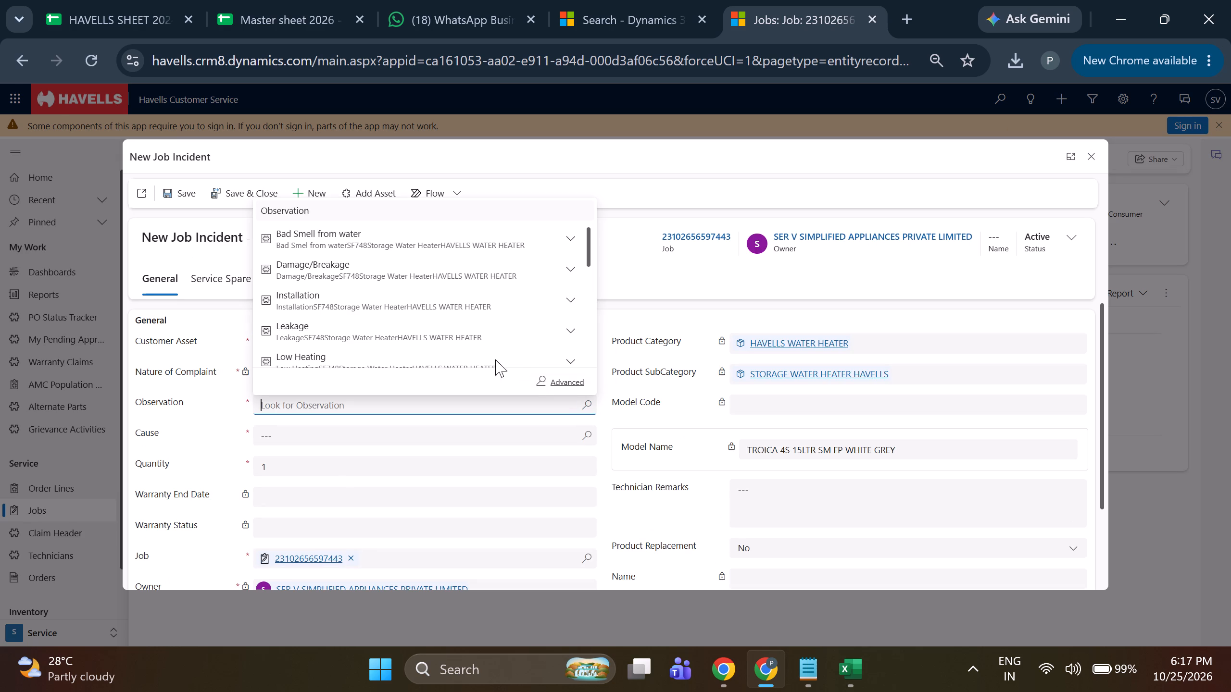
pyautogui.scroll(-1, 440, 285)
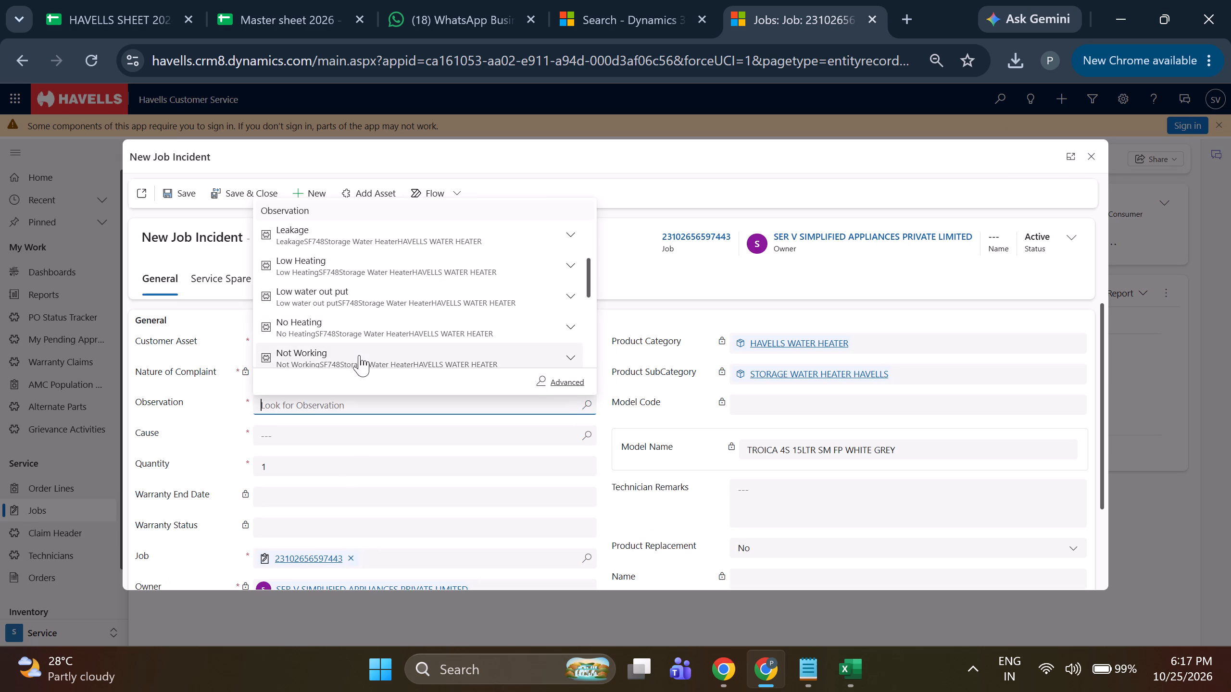
pyautogui.click(359, 355)
pyautogui.click(585, 433)
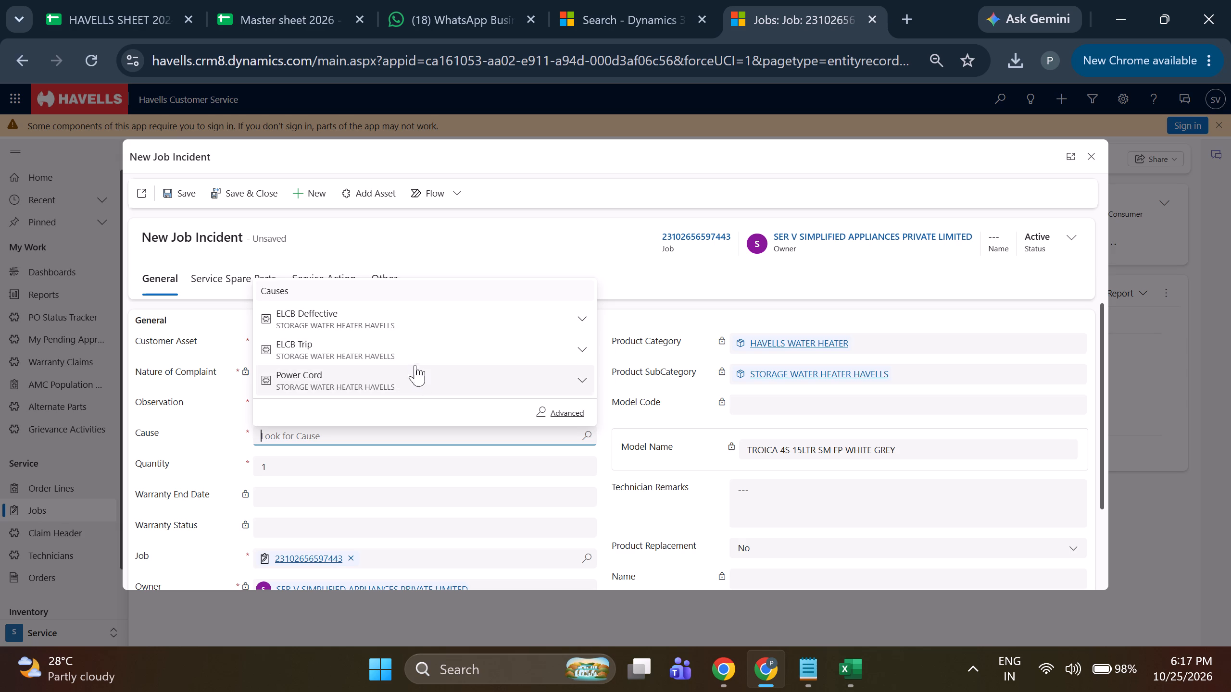
pyautogui.click(405, 358)
pyautogui.click(174, 188)
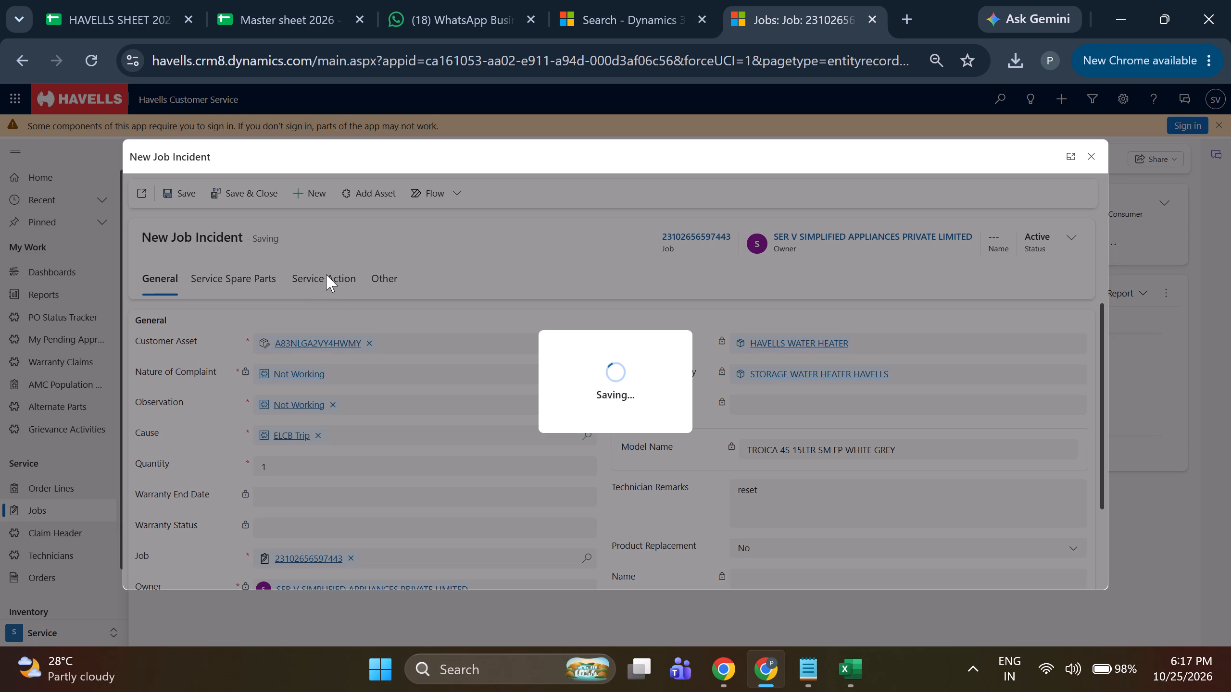
# Mark the Reset service action of the new job incident as Used, then save and close both the service and incident records.
pyautogui.click(326, 274)
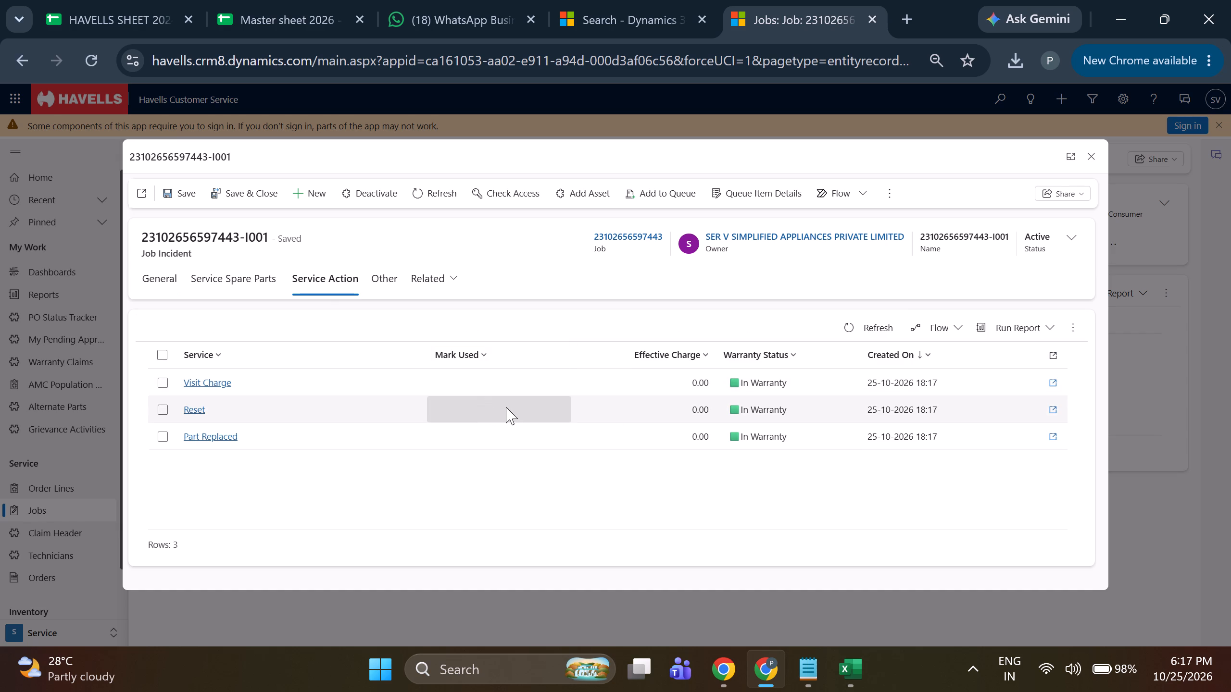
pyautogui.doubleClick(506, 407)
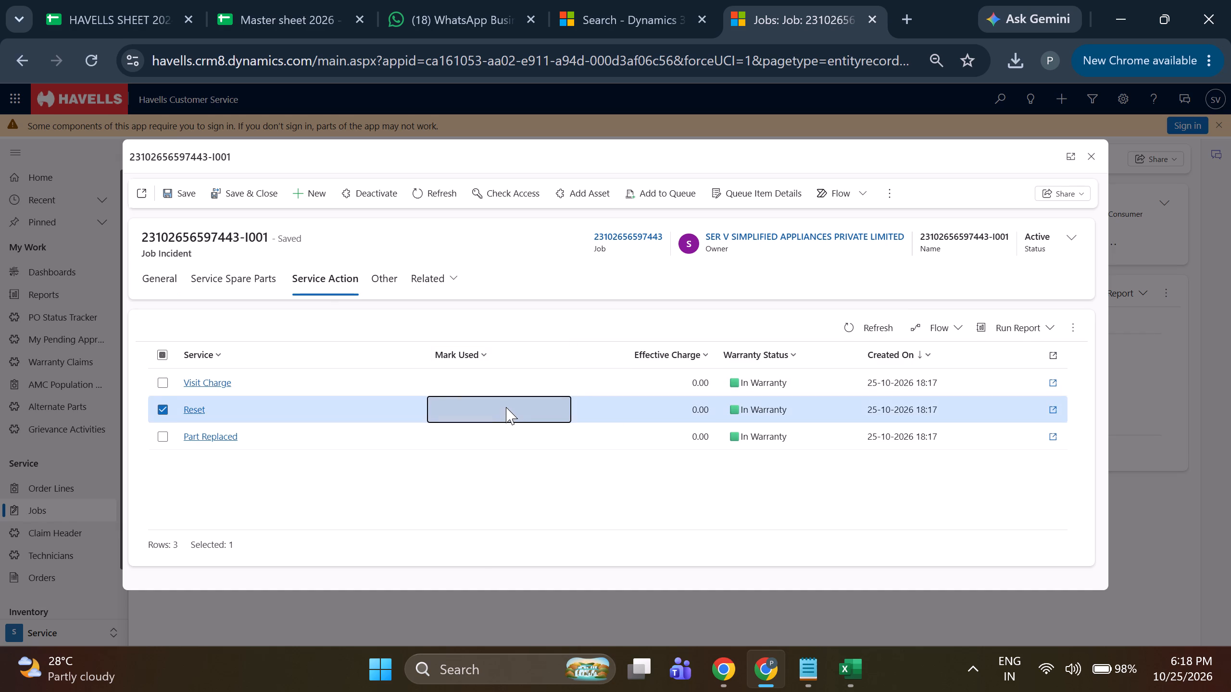
pyautogui.doubleClick(506, 412)
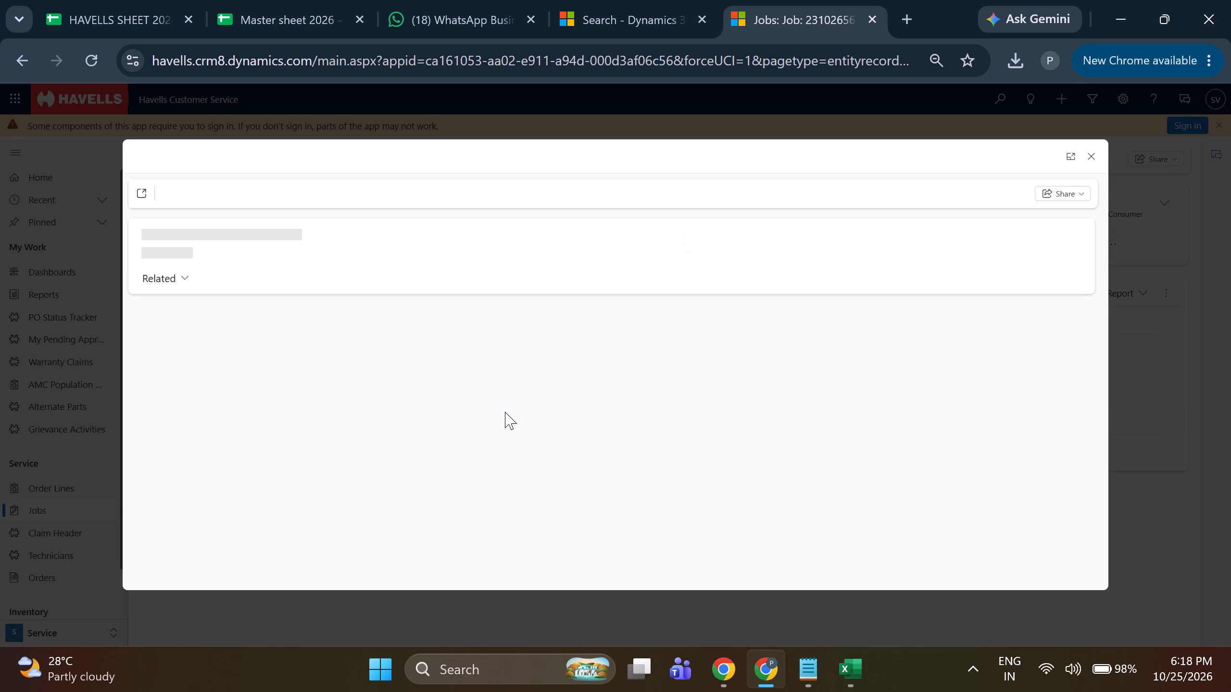
pyautogui.click(688, 397)
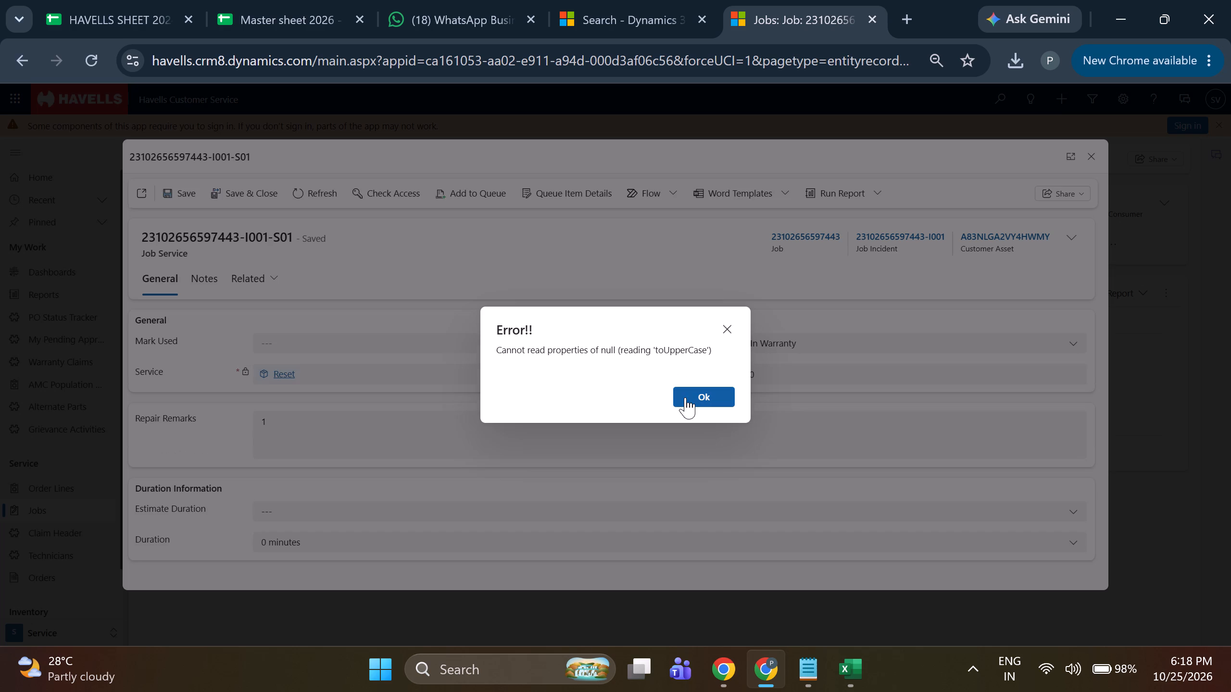
pyautogui.click(545, 342)
pyautogui.click(536, 405)
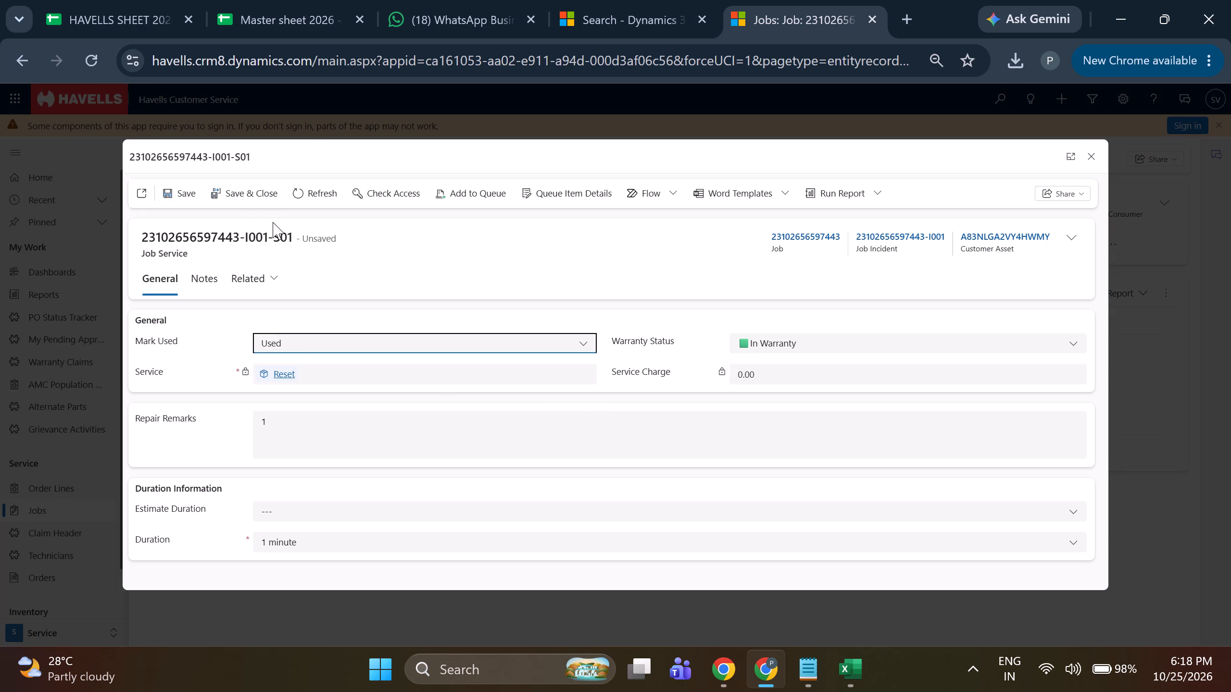
pyautogui.click(258, 196)
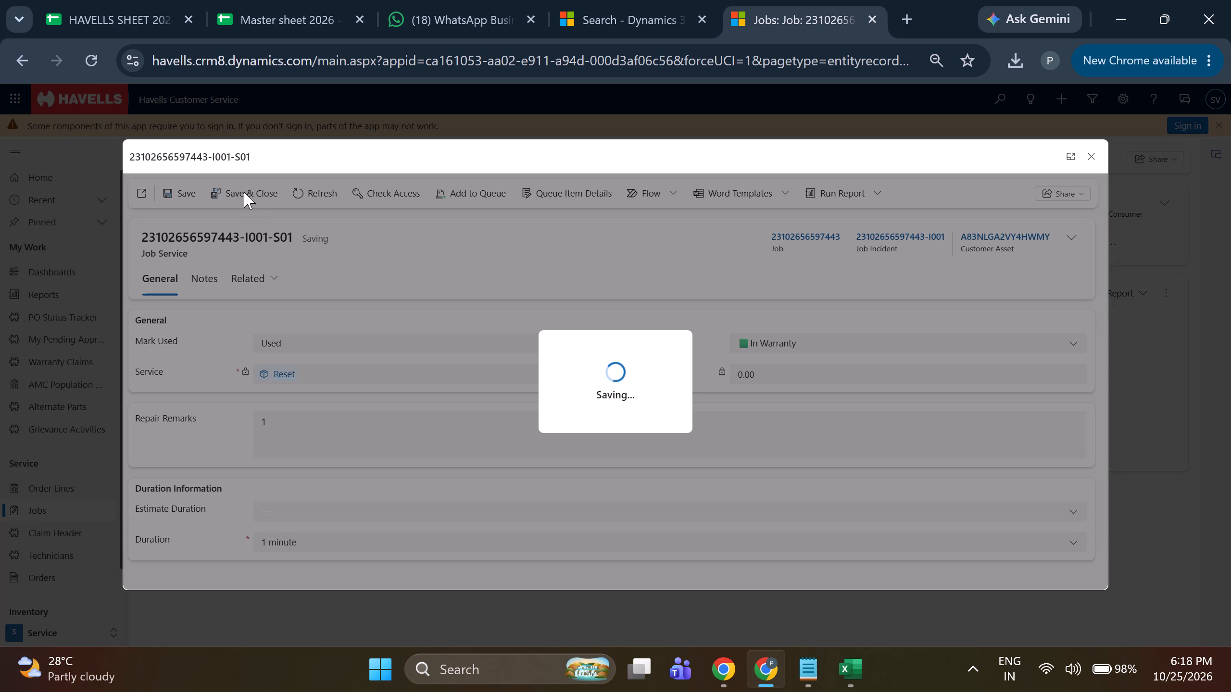
pyautogui.click(244, 192)
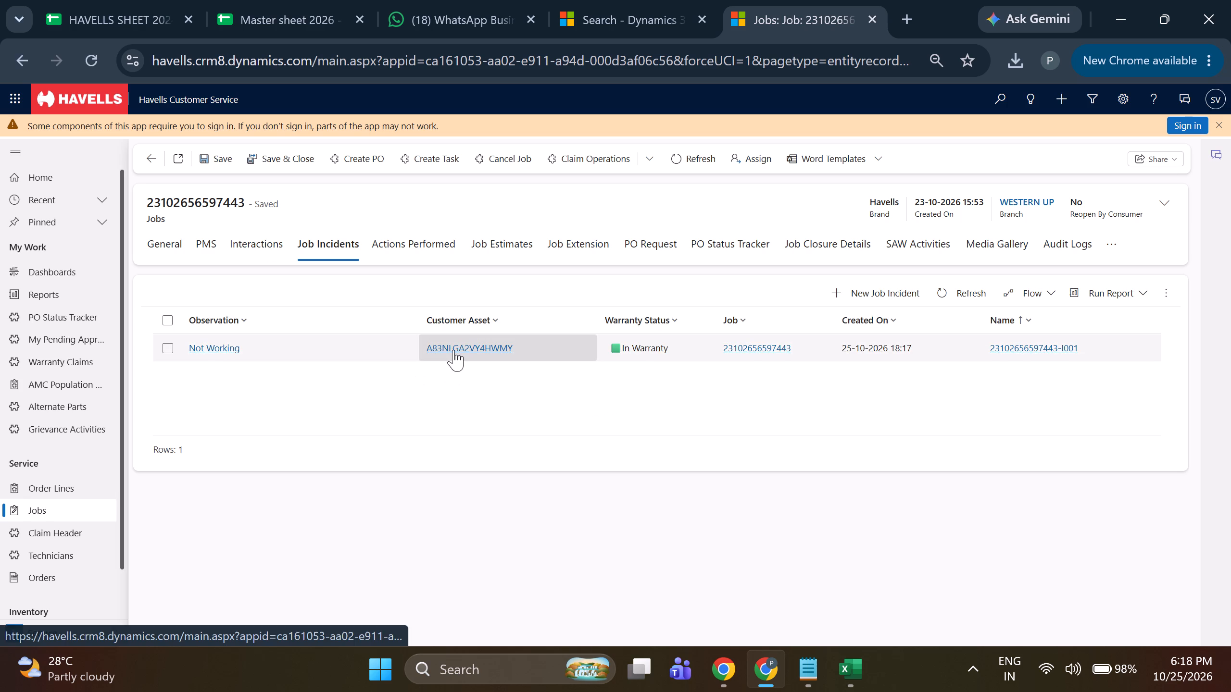
# Open the customer asset record linked to the Not Working job incident.
pyautogui.click(453, 350)
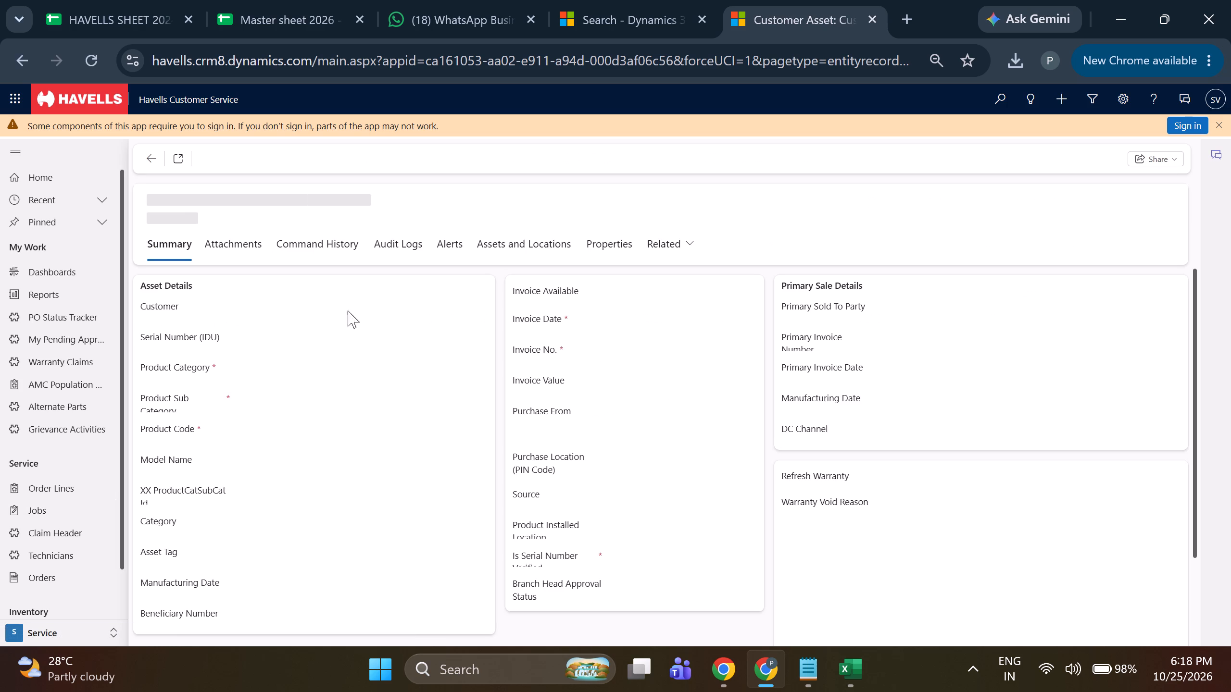
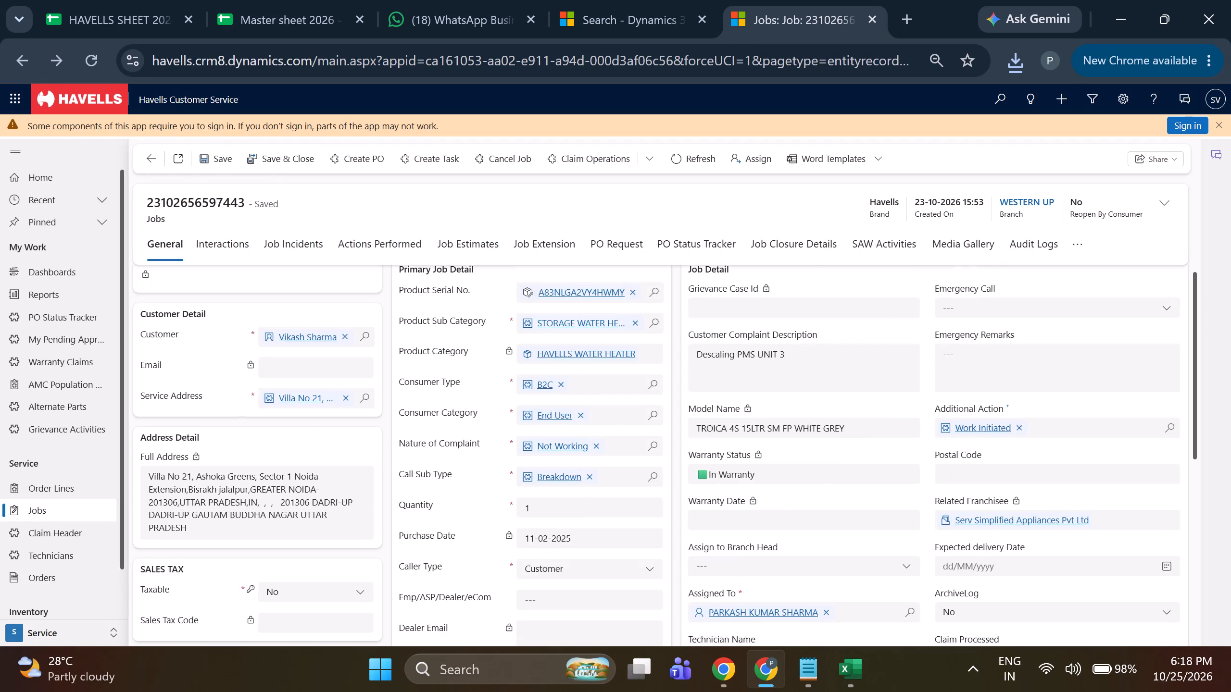
# Open the job closure details of the current Havells water heater job.
pyautogui.scroll(4, 820, 440)
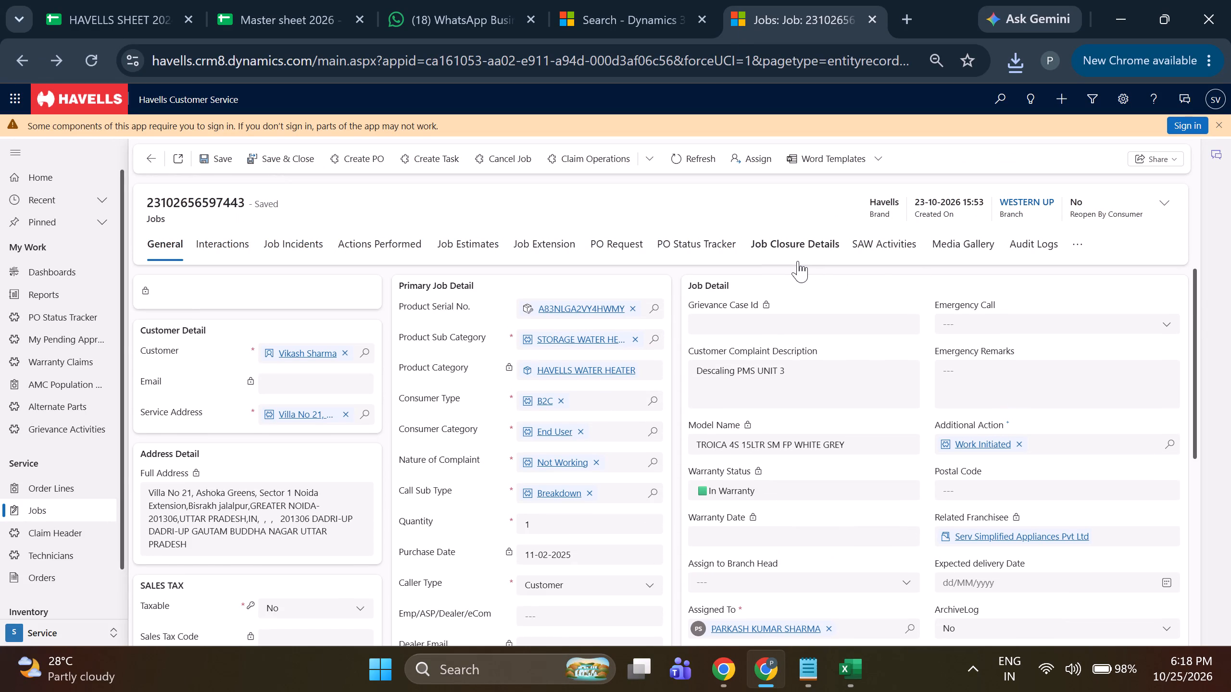
pyautogui.click(796, 261)
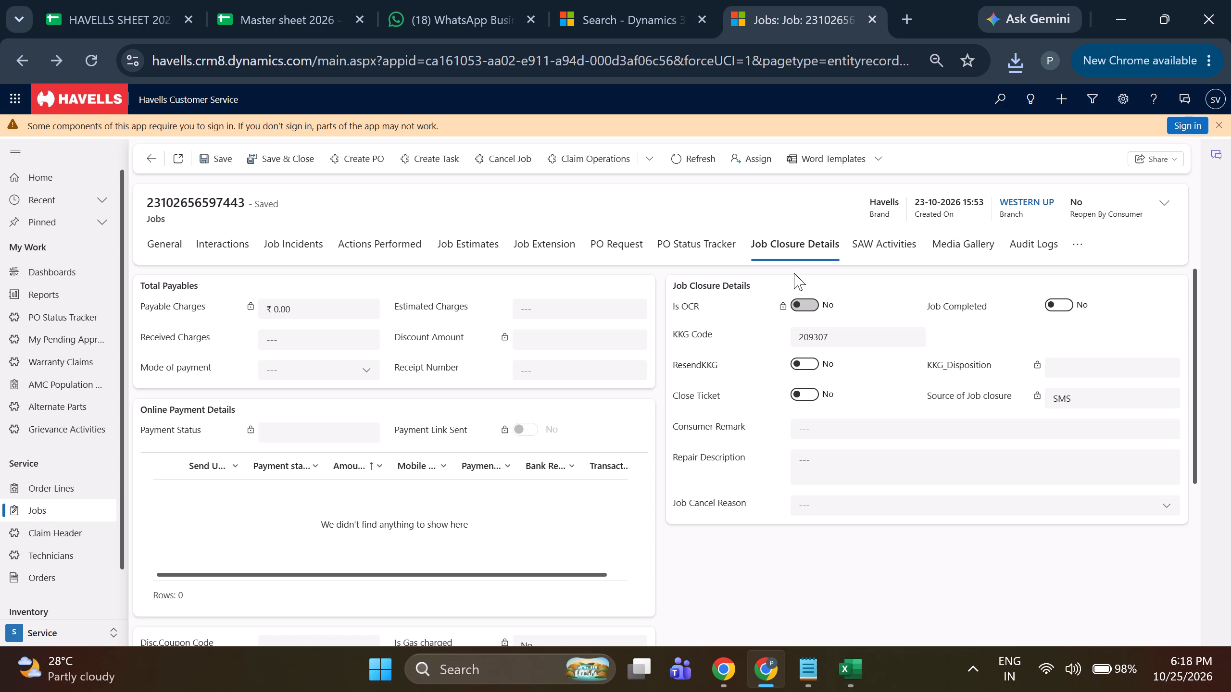
# Fill in both the Consumer Remark and the Repair Description in the job's closure details with "work done".
pyautogui.click(901, 422)
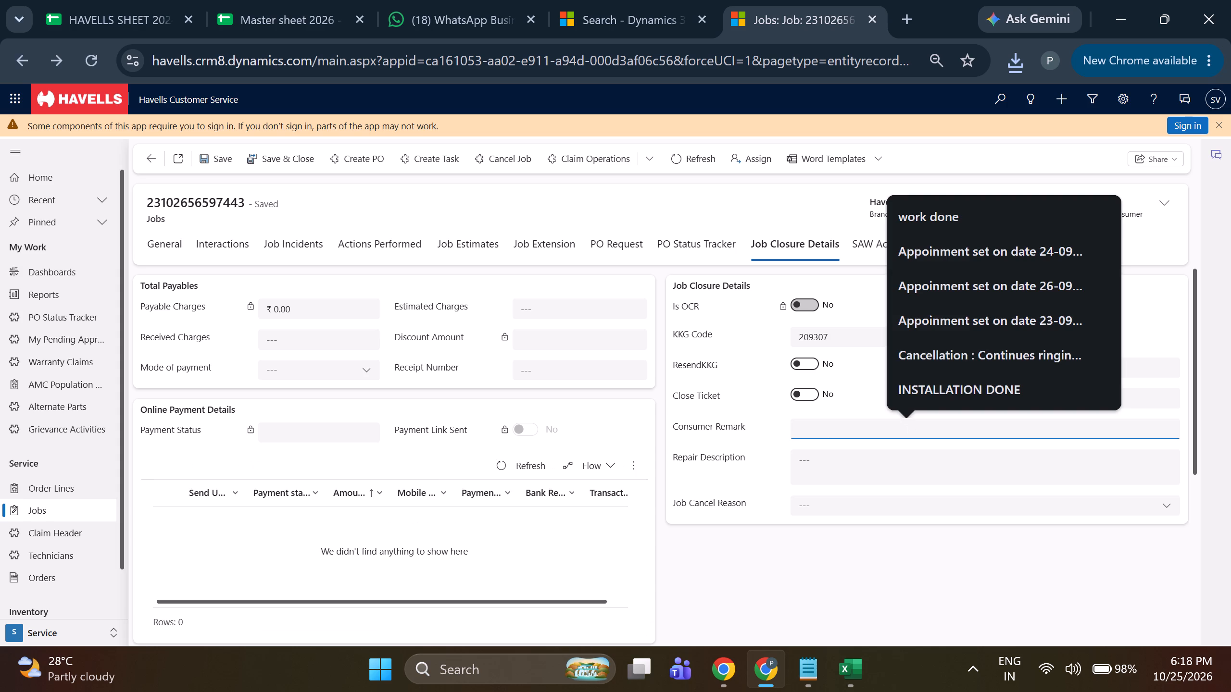
pyautogui.click(932, 214)
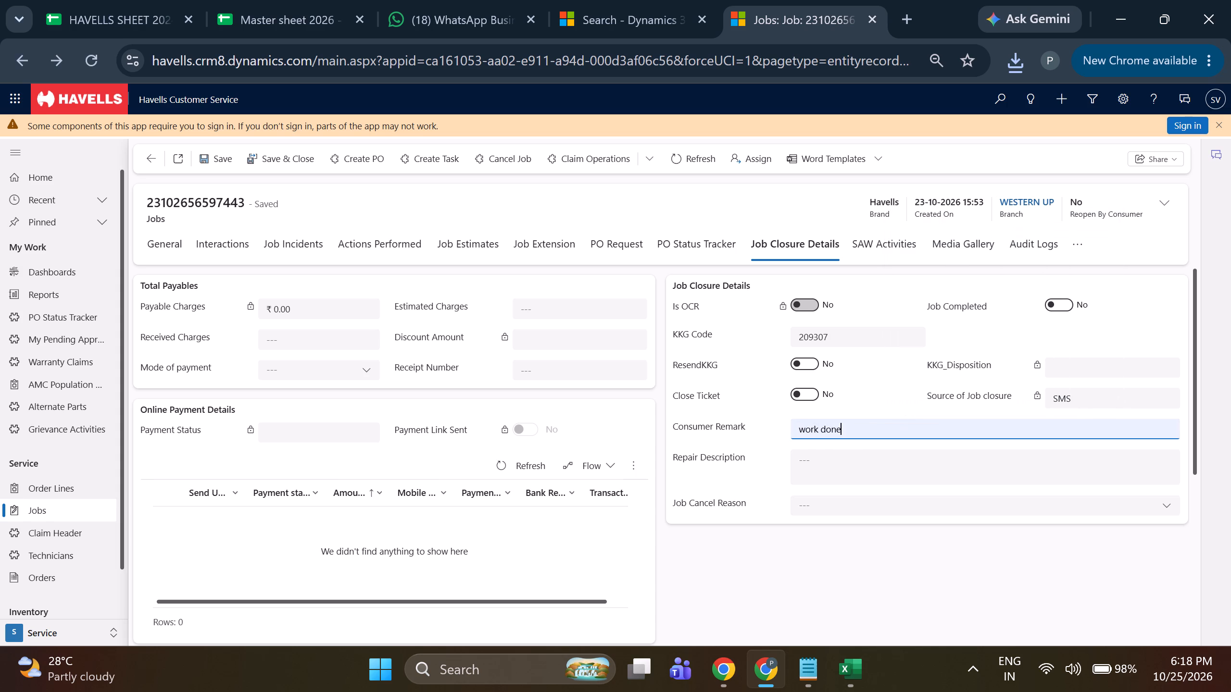
pyautogui.click(880, 427)
pyautogui.tripleClick(881, 423)
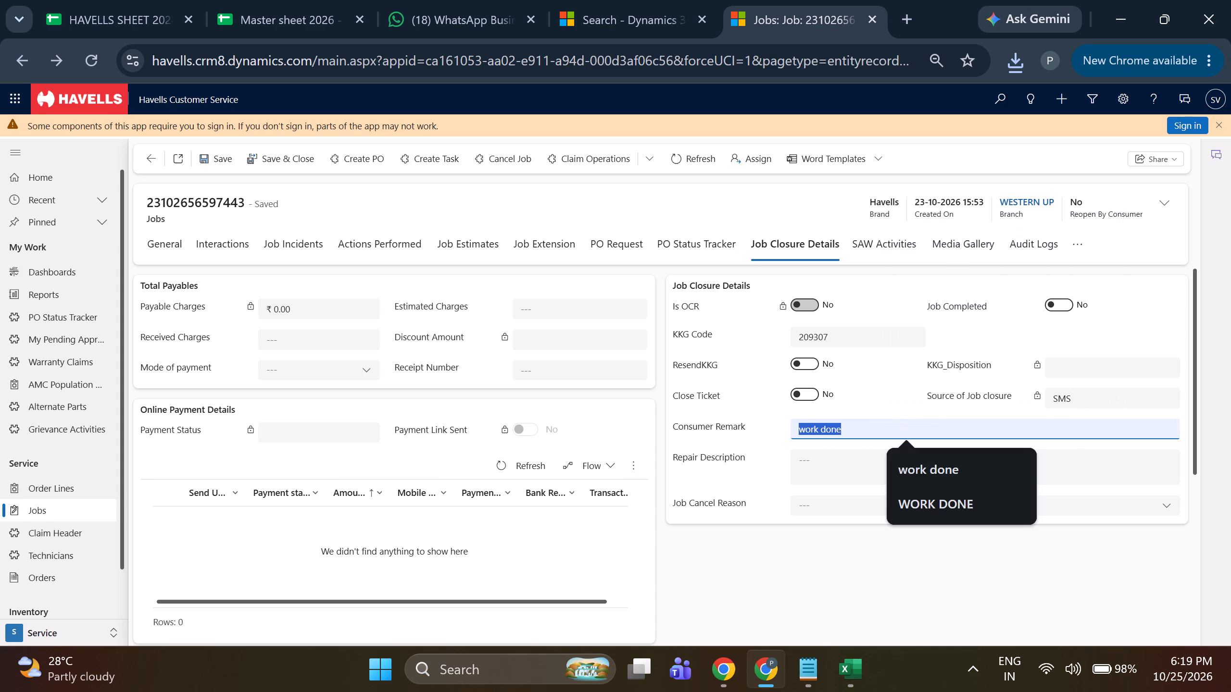
pyautogui.hotkey('ctrl', 'c')
pyautogui.click(826, 465)
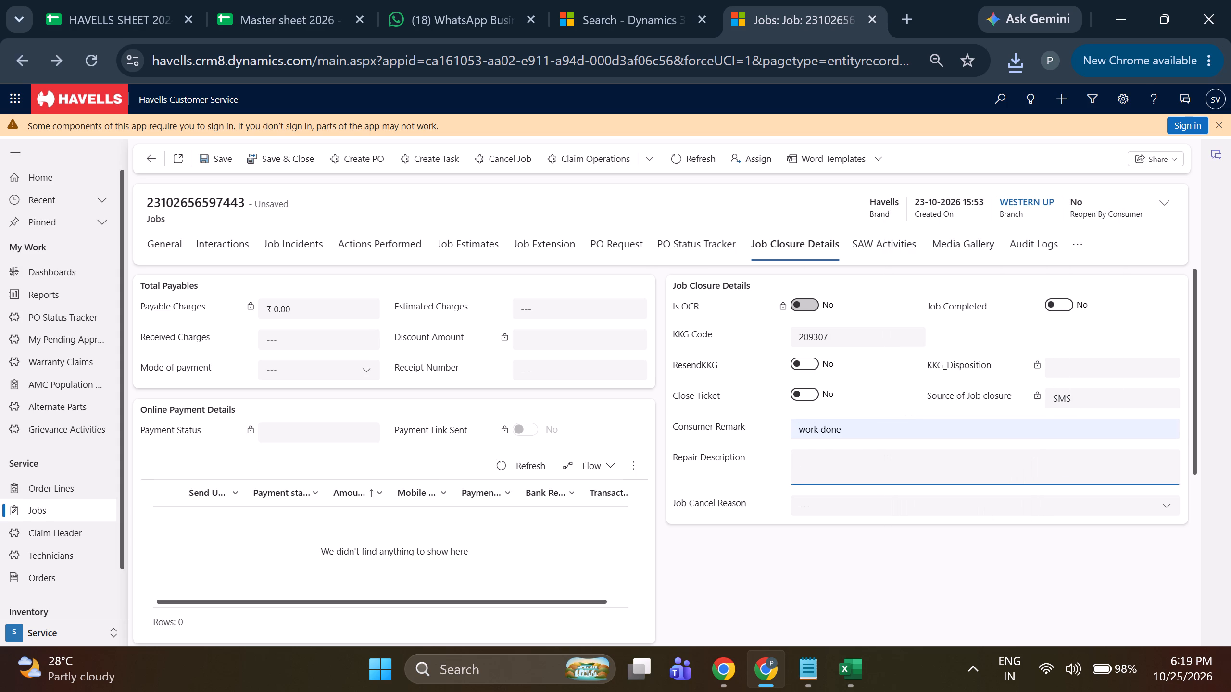
pyautogui.hotkey('ctrl', 'v')
# Mark the job as completed in its closure details.
pyautogui.click(1054, 307)
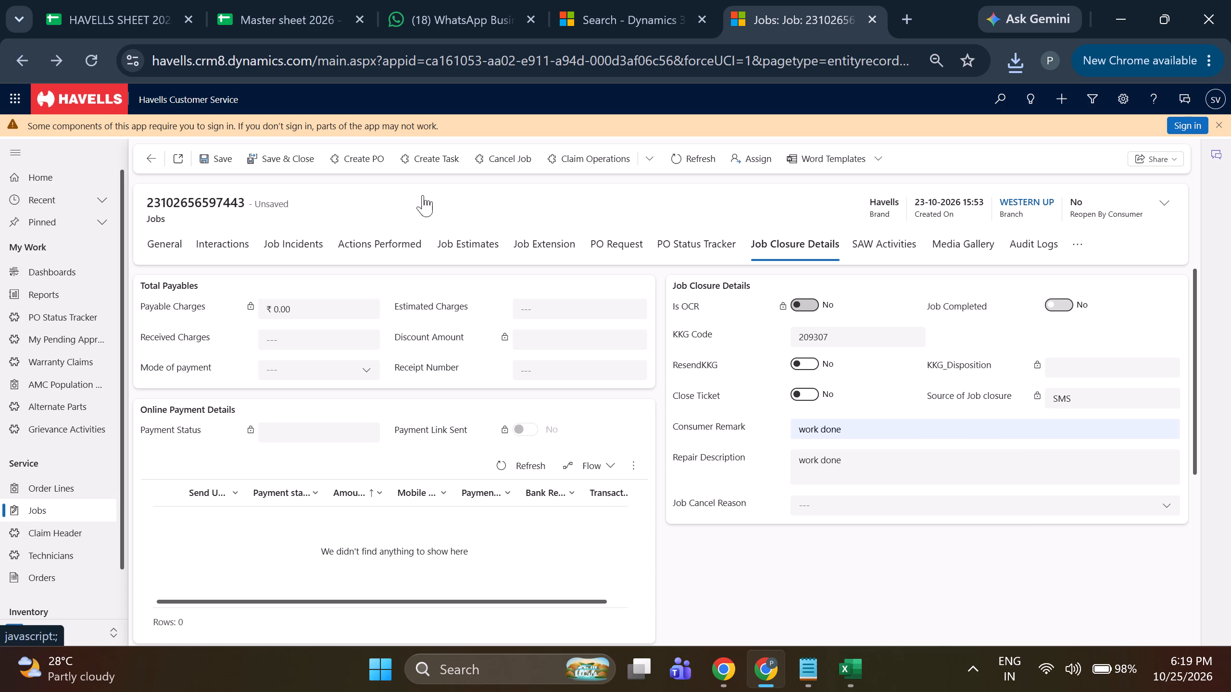
# Save the water heater job with its closure details and close the job record.
pyautogui.click(212, 156)
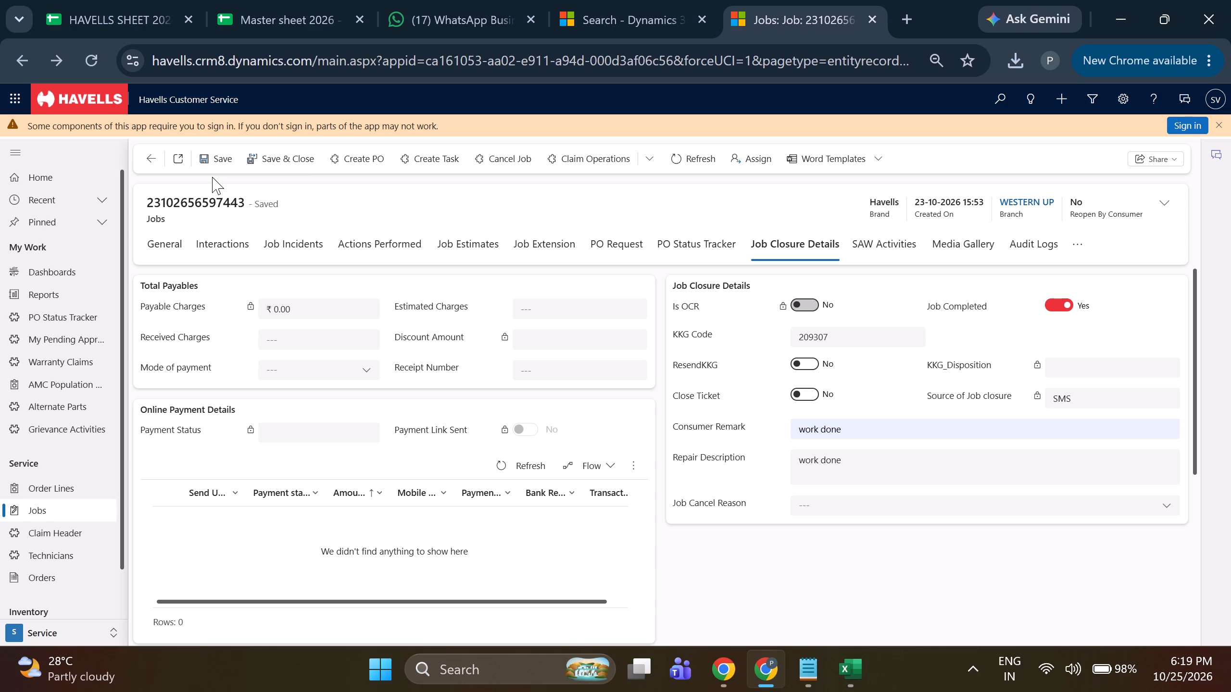
pyautogui.click(284, 166)
# Rerun the existing consumer search repeatedly to check the job's updated status.
pyautogui.click(720, 165)
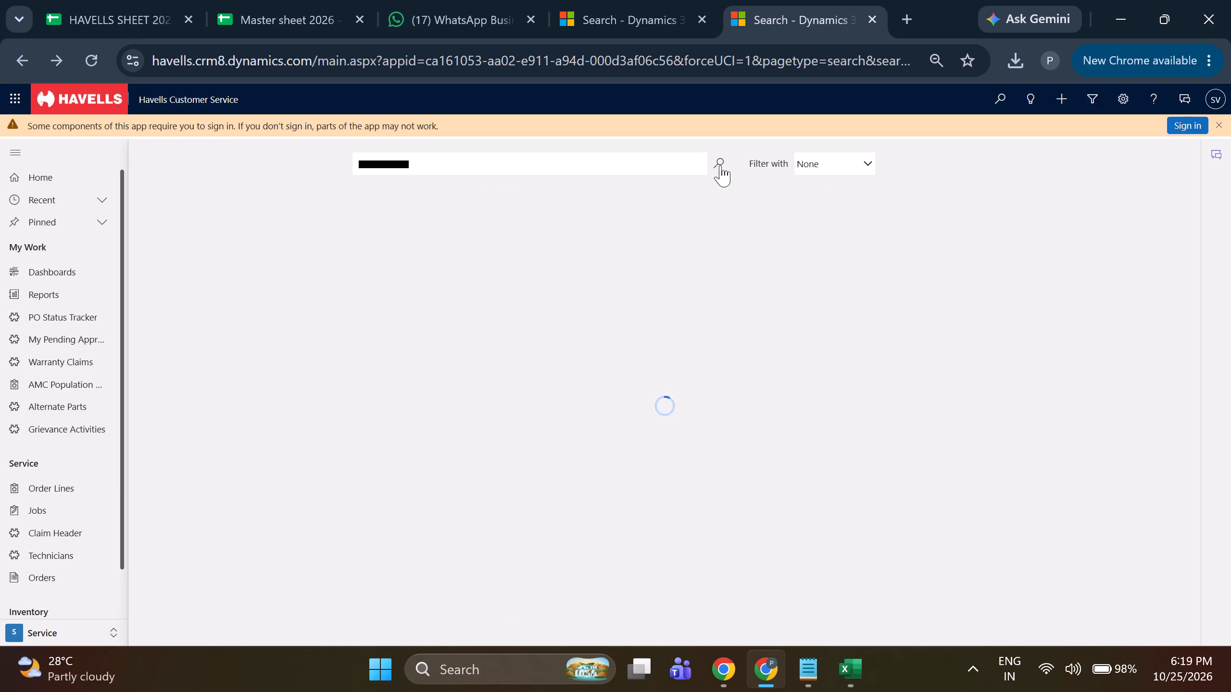
pyautogui.click(713, 157)
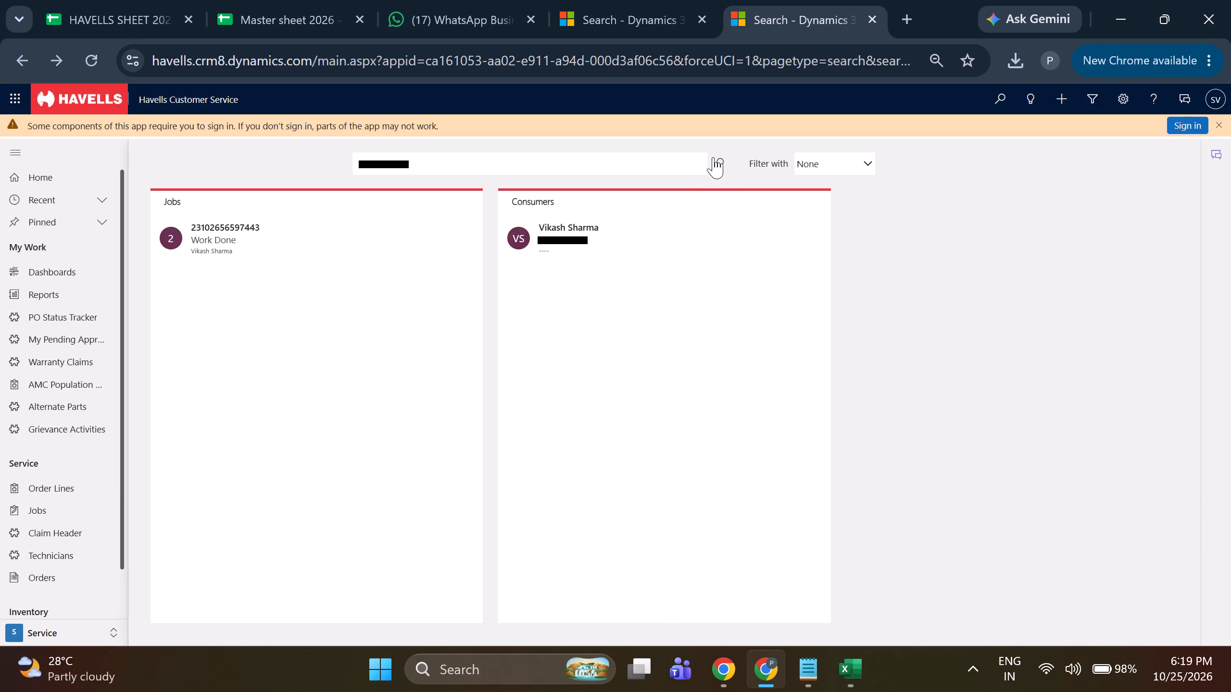
pyautogui.doubleClick(715, 165)
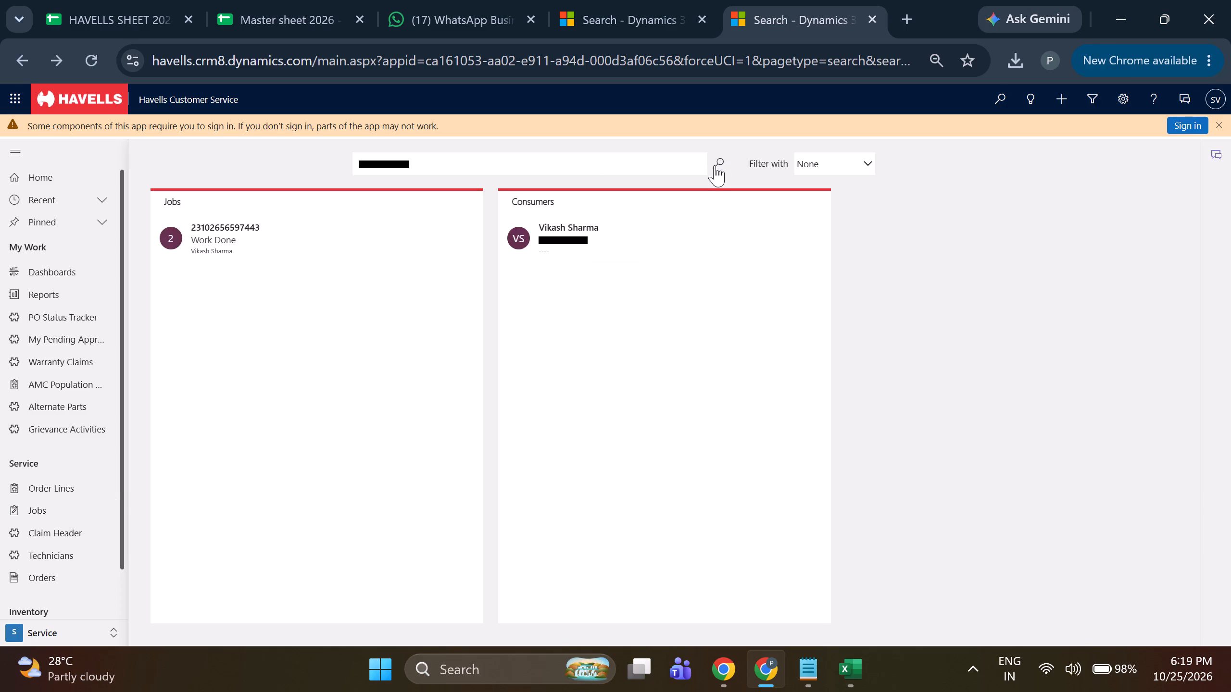
pyautogui.click(715, 165)
pyautogui.doubleClick(715, 165)
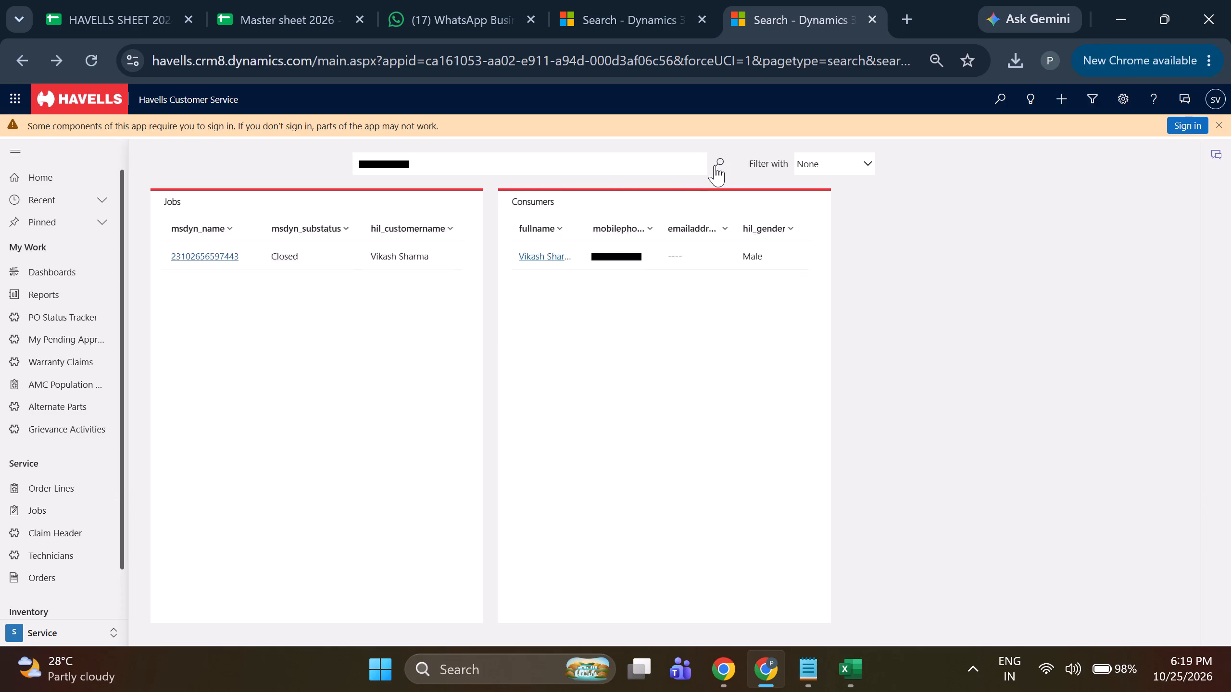
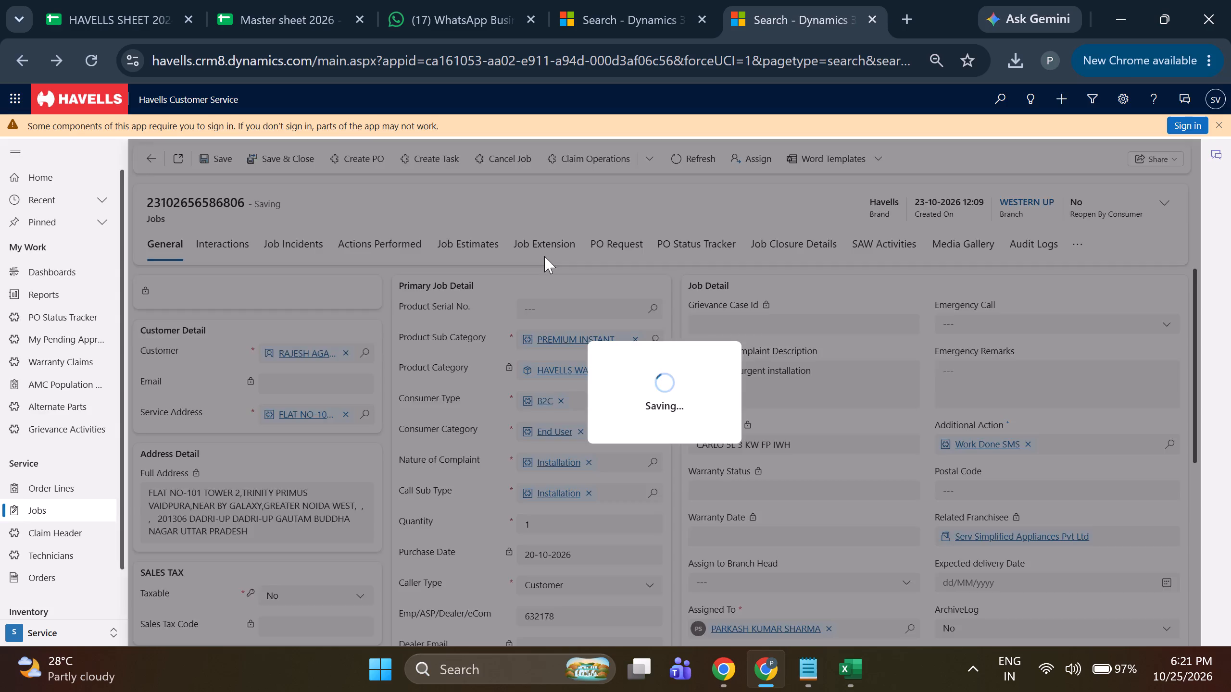
# Switch to the Master sheet 2026 spreadsheet and select the mobile number of the next job, one row down.
pyautogui.click(295, 0)
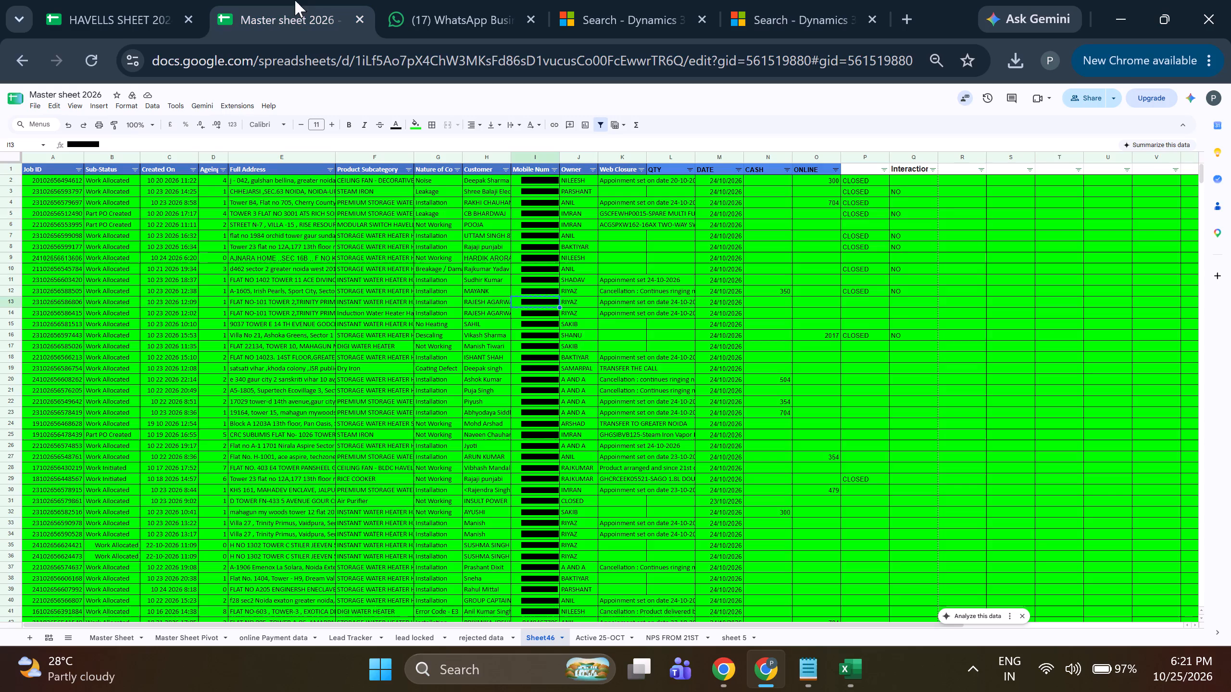
pyautogui.press('Down')
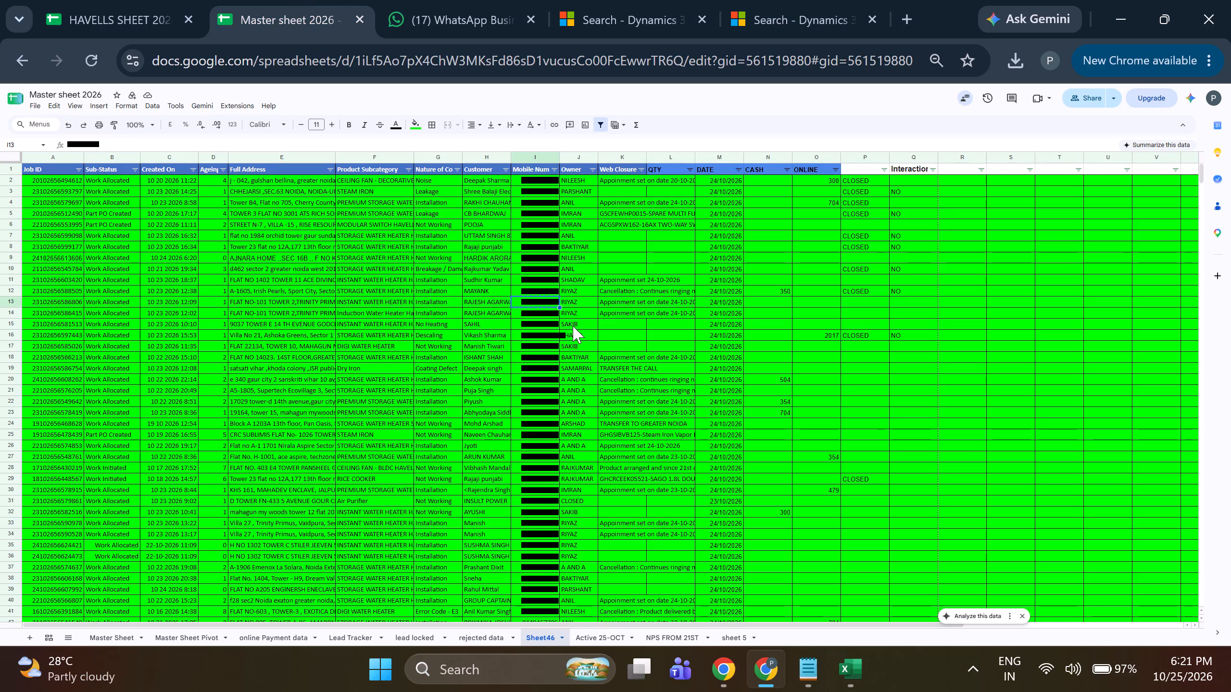
# Go down the master sheet's mobile number column on Sheet46 to the customer's number in row 16.
pyautogui.press('Down')
pyautogui.press('Down')
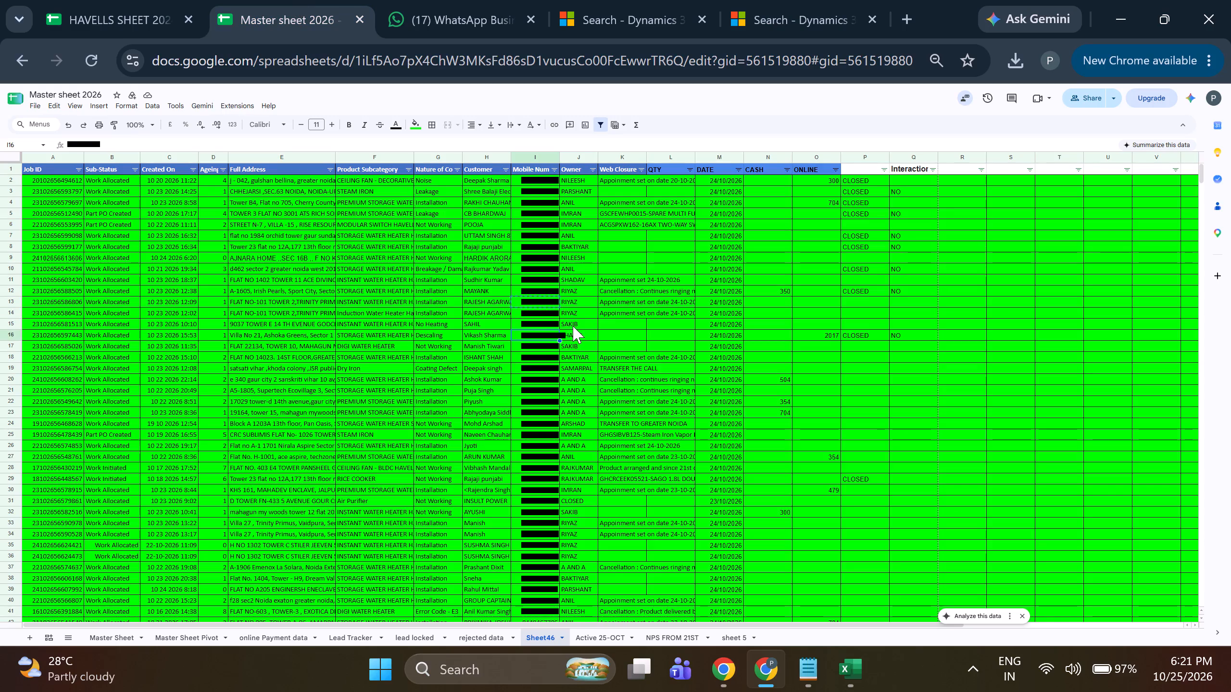
# Copy the customer's mobile number from row 17 of Sheet46 and search for it in the second Dynamics search page.
pyautogui.press('Down')
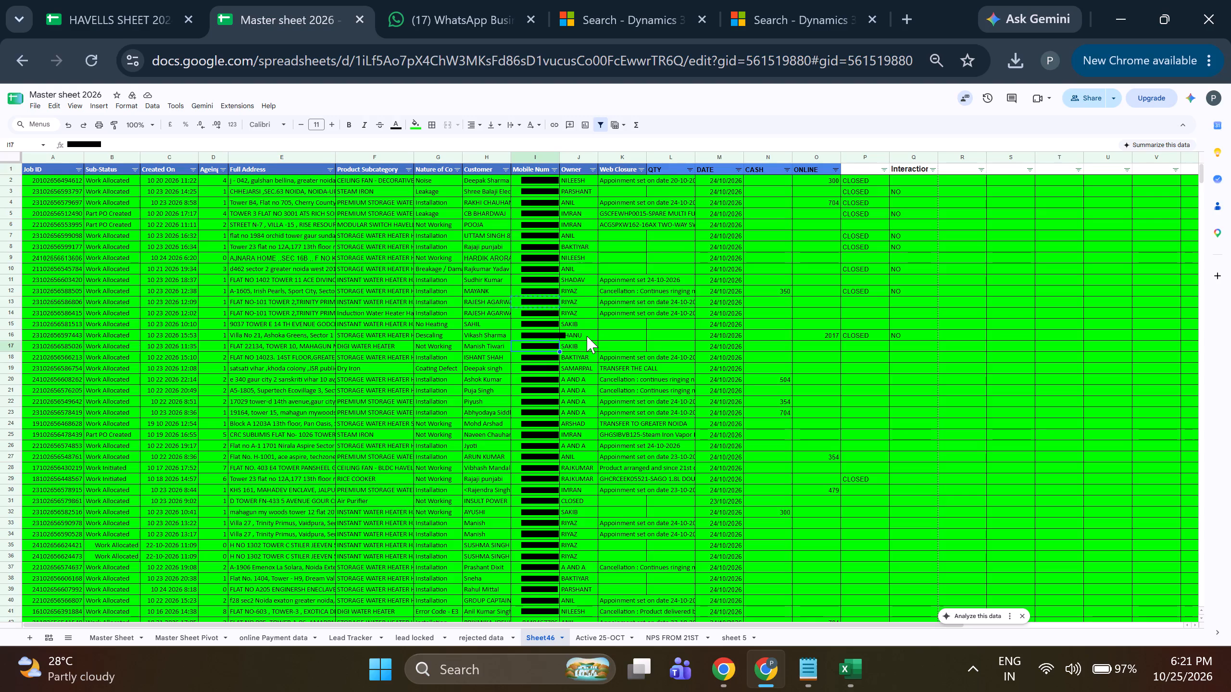
pyautogui.click(786, 332)
pyautogui.press('Left')
pyautogui.press('Left')
pyautogui.press('Left')
pyautogui.press('Left')
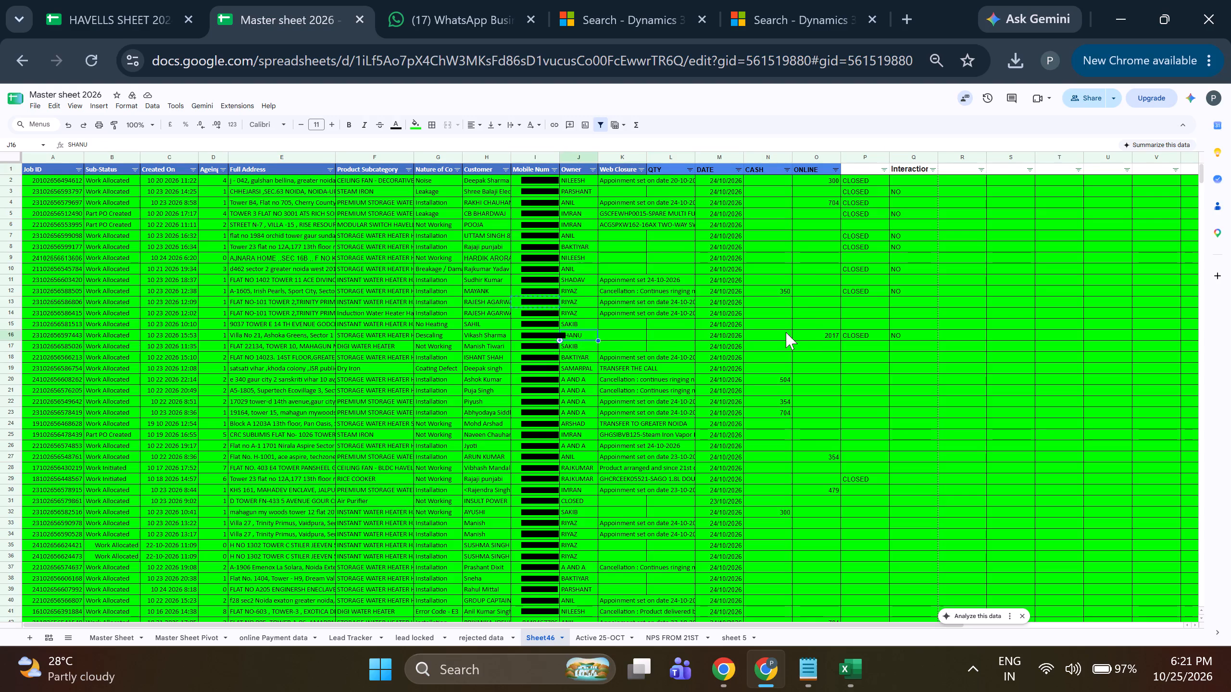
pyautogui.press('Left')
pyautogui.press('Down')
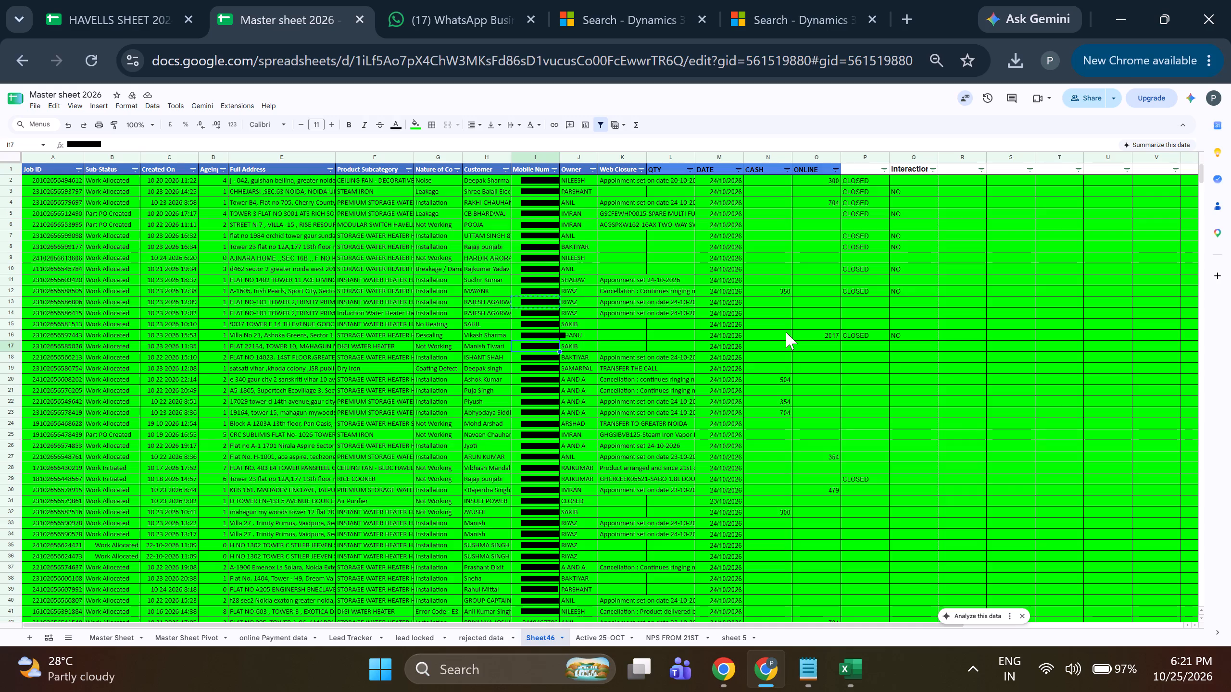
pyautogui.hotkey('ctrl', 'c')
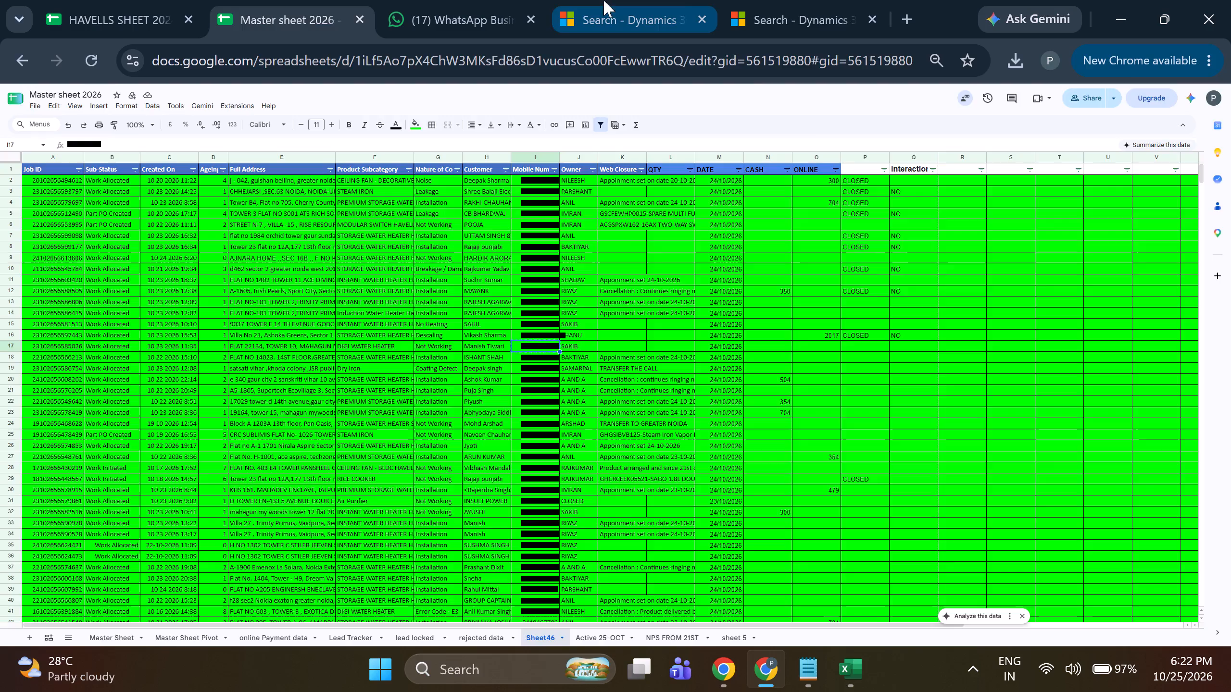
pyautogui.click(808, 0)
pyautogui.tripleClick(545, 160)
pyautogui.hotkey('ctrl', 'v')
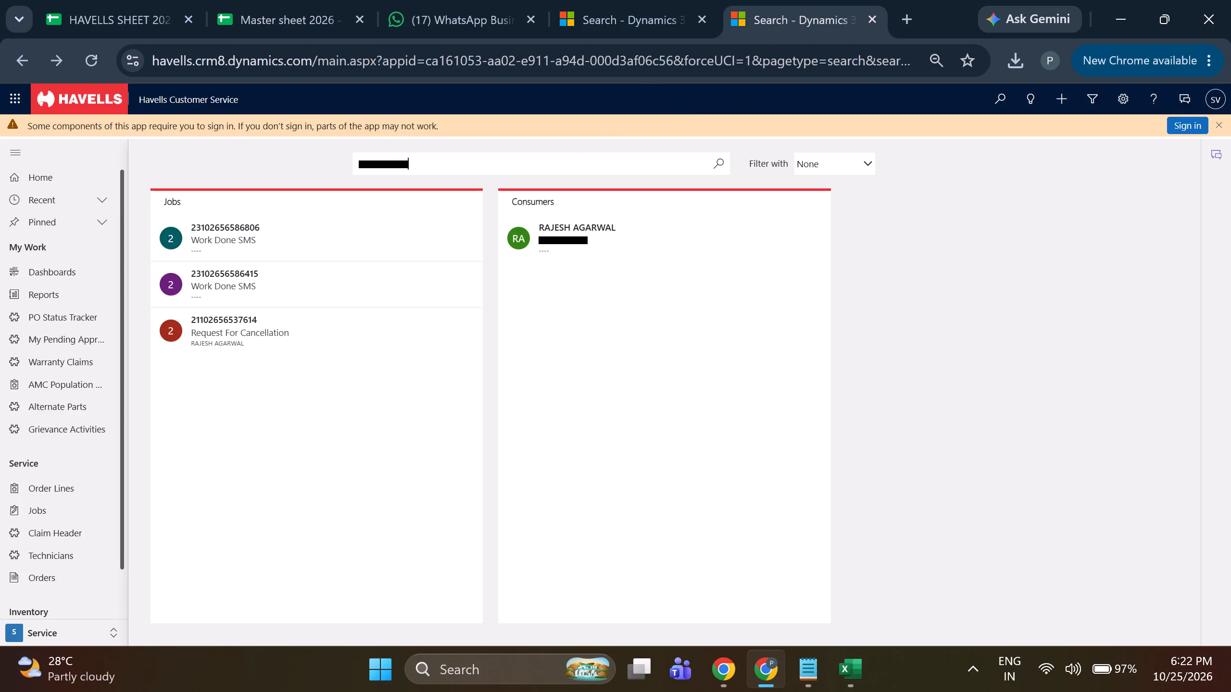
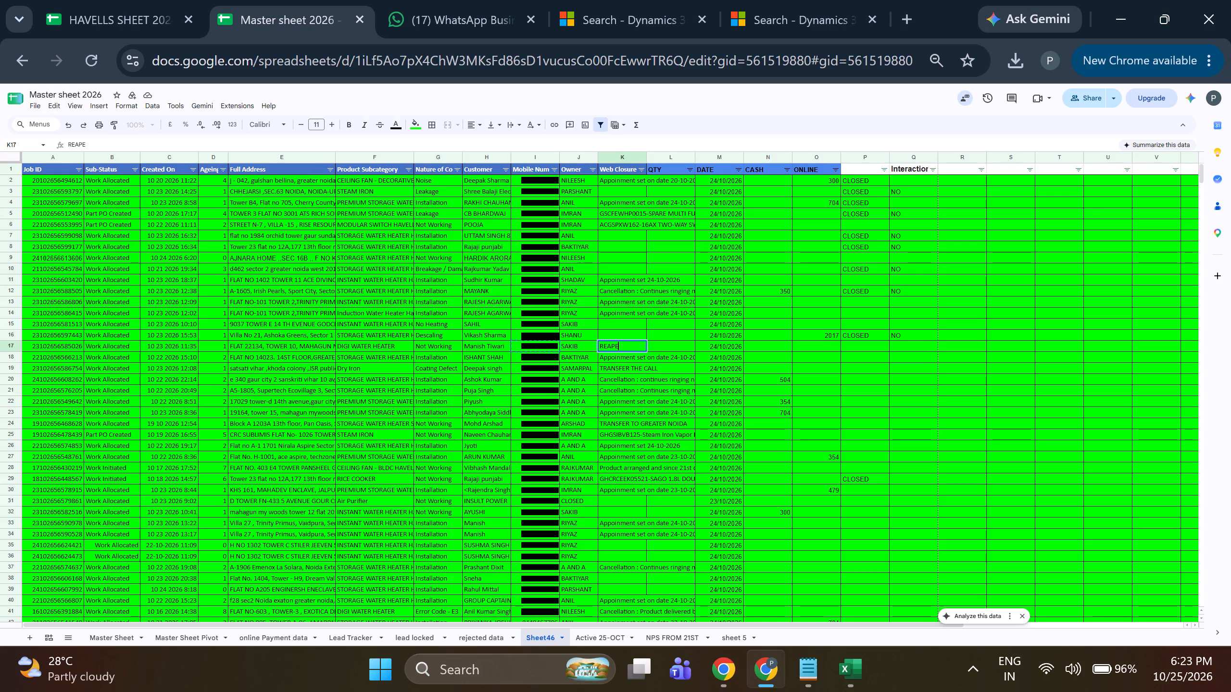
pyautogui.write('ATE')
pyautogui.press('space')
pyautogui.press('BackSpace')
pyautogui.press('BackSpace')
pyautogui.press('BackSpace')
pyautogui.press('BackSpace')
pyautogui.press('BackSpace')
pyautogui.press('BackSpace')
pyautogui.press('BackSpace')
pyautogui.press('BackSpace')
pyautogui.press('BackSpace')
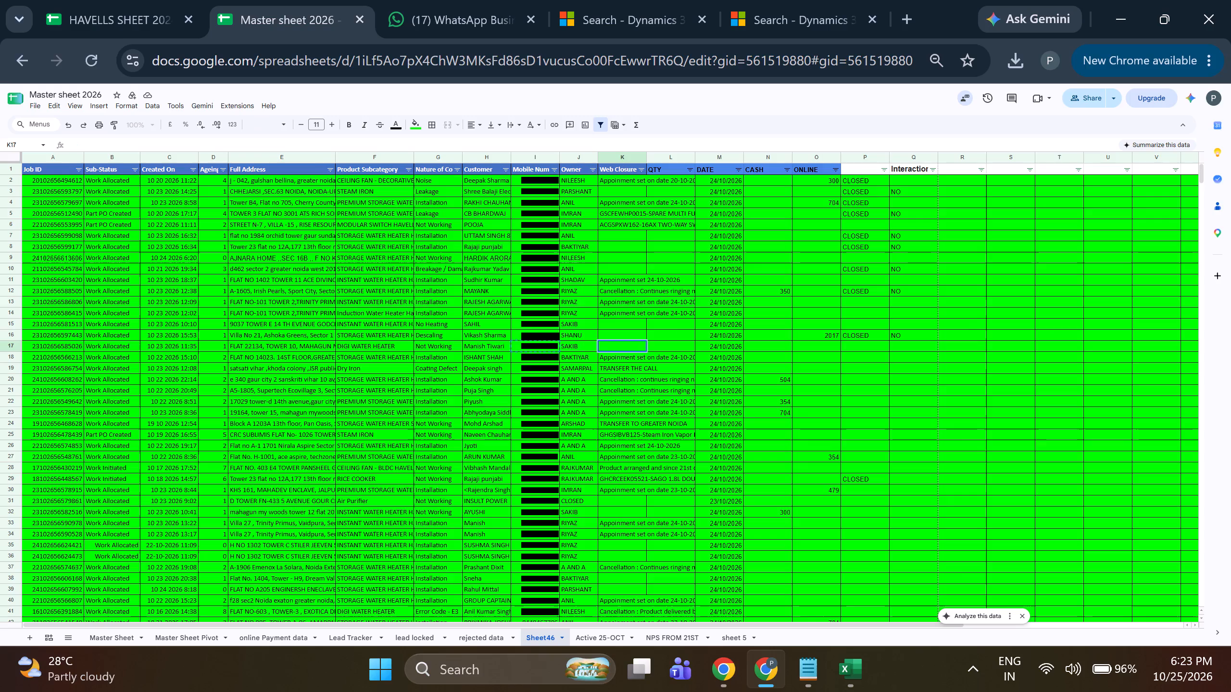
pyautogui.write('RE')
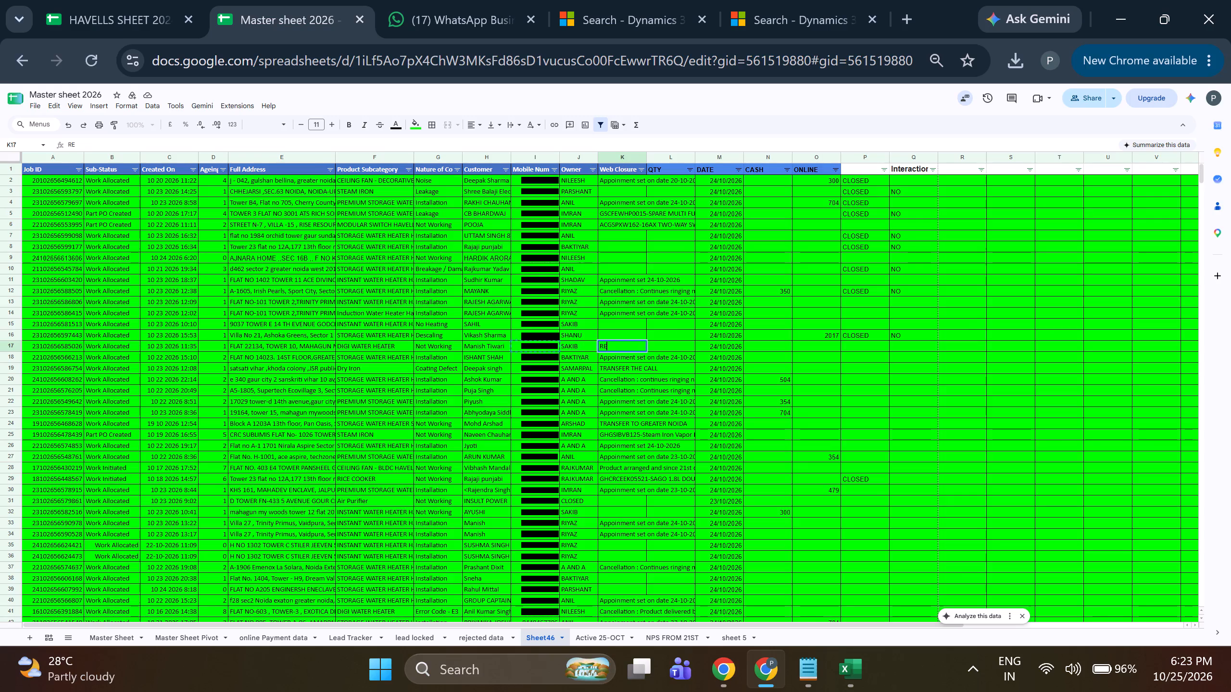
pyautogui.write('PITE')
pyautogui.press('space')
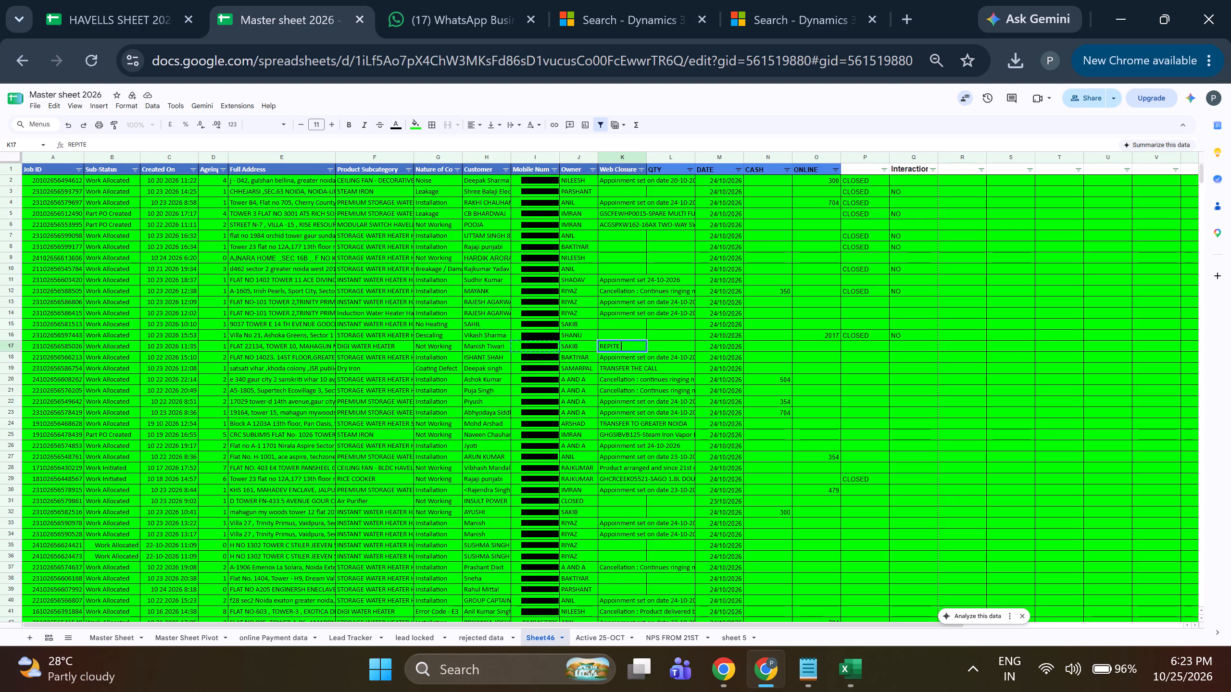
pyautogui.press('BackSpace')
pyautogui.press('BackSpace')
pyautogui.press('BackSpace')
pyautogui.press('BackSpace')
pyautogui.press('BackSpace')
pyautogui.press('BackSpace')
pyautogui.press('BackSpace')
# Enter CALL as the web closure remark in row 17 of Sheet46.
pyautogui.write('CAAK')
pyautogui.press('space')
pyautogui.press('BackSpace')
pyautogui.press('BackSpace')
pyautogui.press('BackSpace')
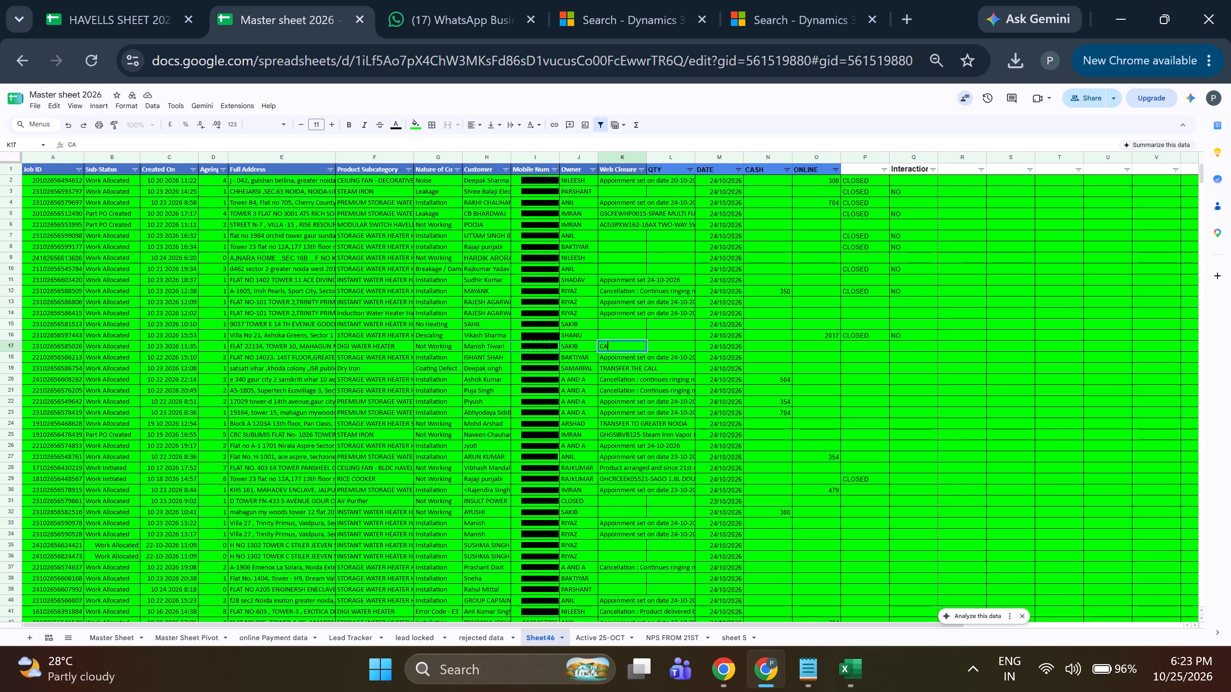
pyautogui.press('l')
pyautogui.press('BackSpace')
pyautogui.write('LL')
pyautogui.press('space')
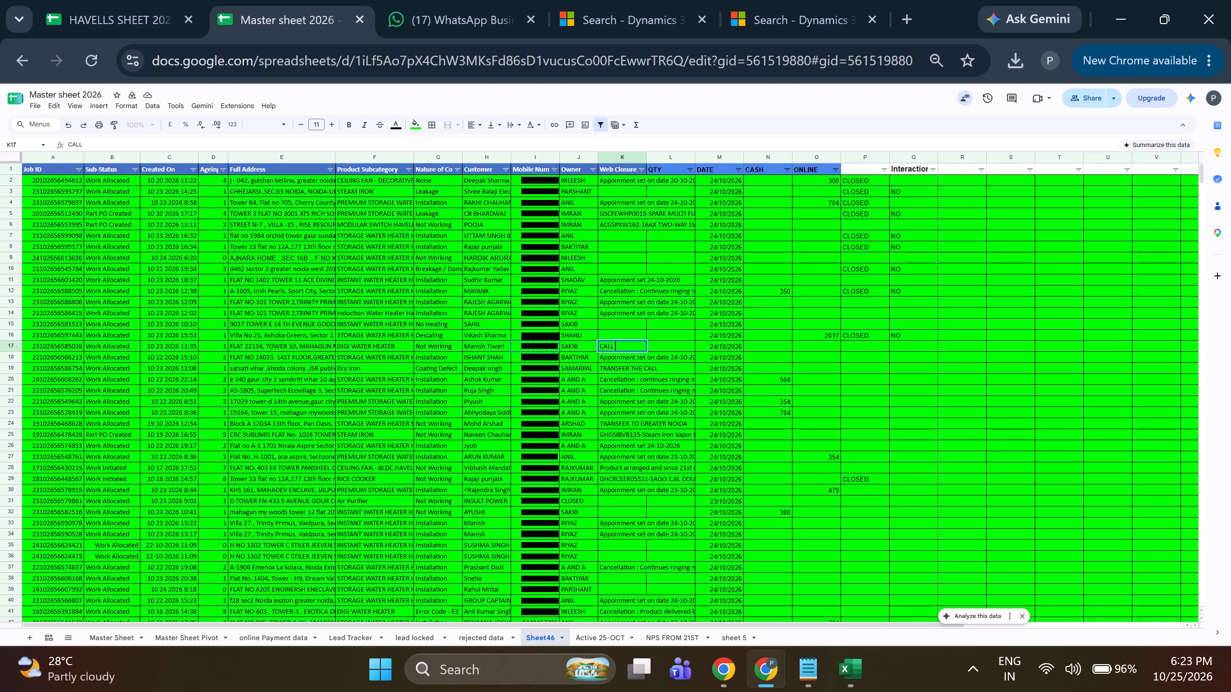
pyautogui.press('Left')
pyautogui.press('Left')
pyautogui.press('Left')
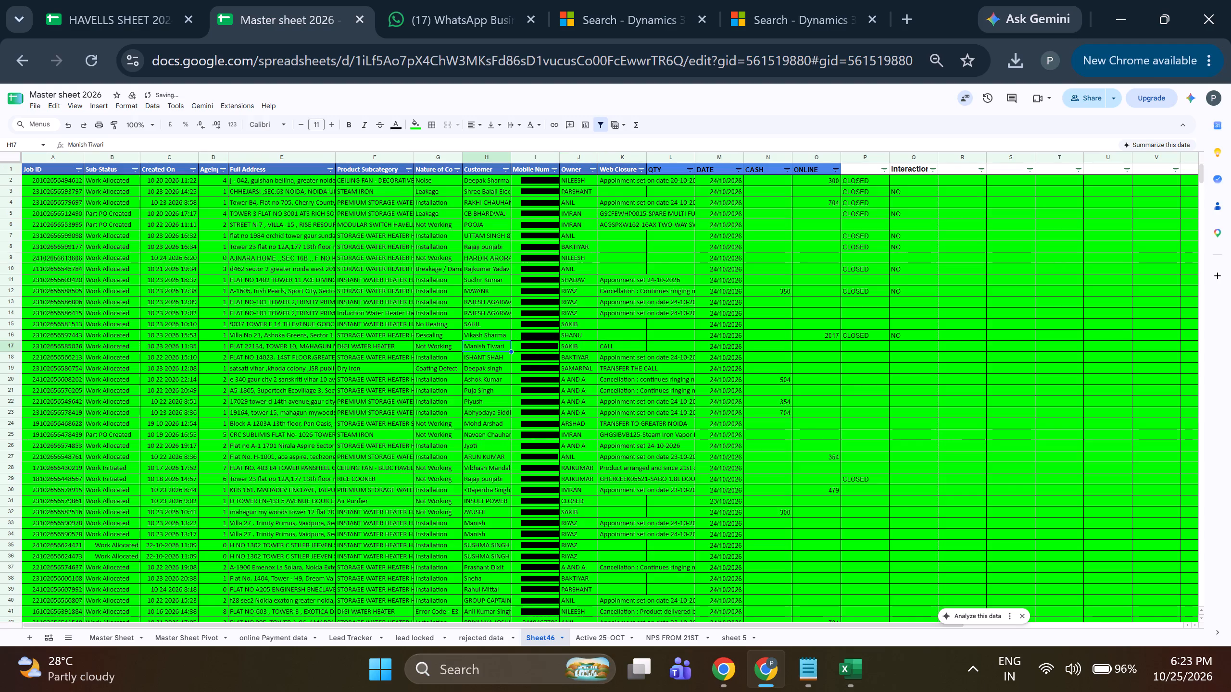
pyautogui.press('Right')
pyautogui.press('Right')
pyautogui.press('Right')
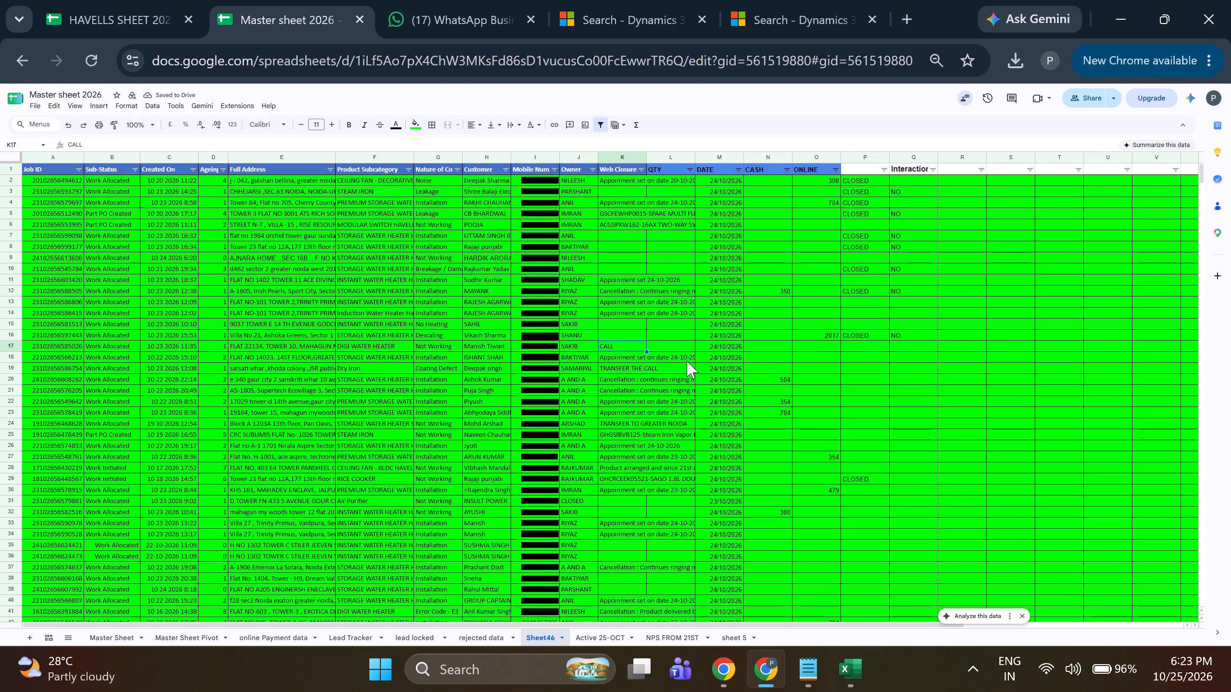
# Insert REPATE before CALL in row 17's web closure remark.
pyautogui.doubleClick(628, 345)
pyautogui.press('Left')
pyautogui.press('Left')
pyautogui.press('Left')
pyautogui.press('Left')
pyautogui.write('RE')
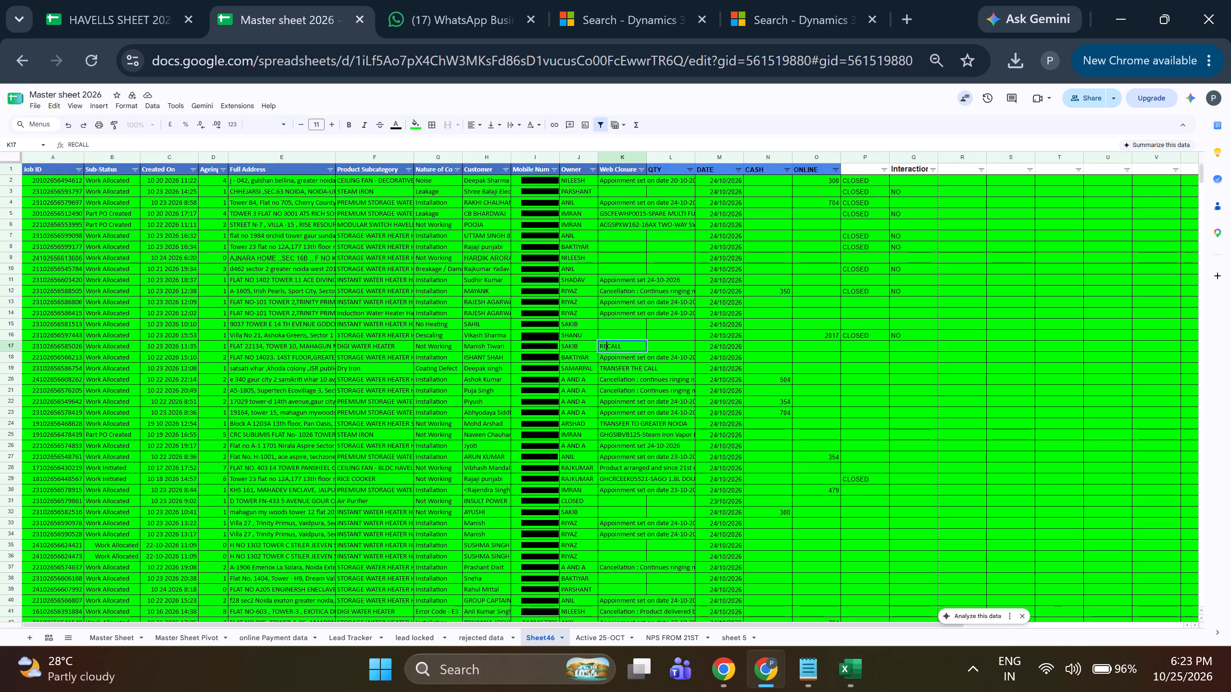
pyautogui.press('p')
pyautogui.write('ATE')
pyautogui.press('space')
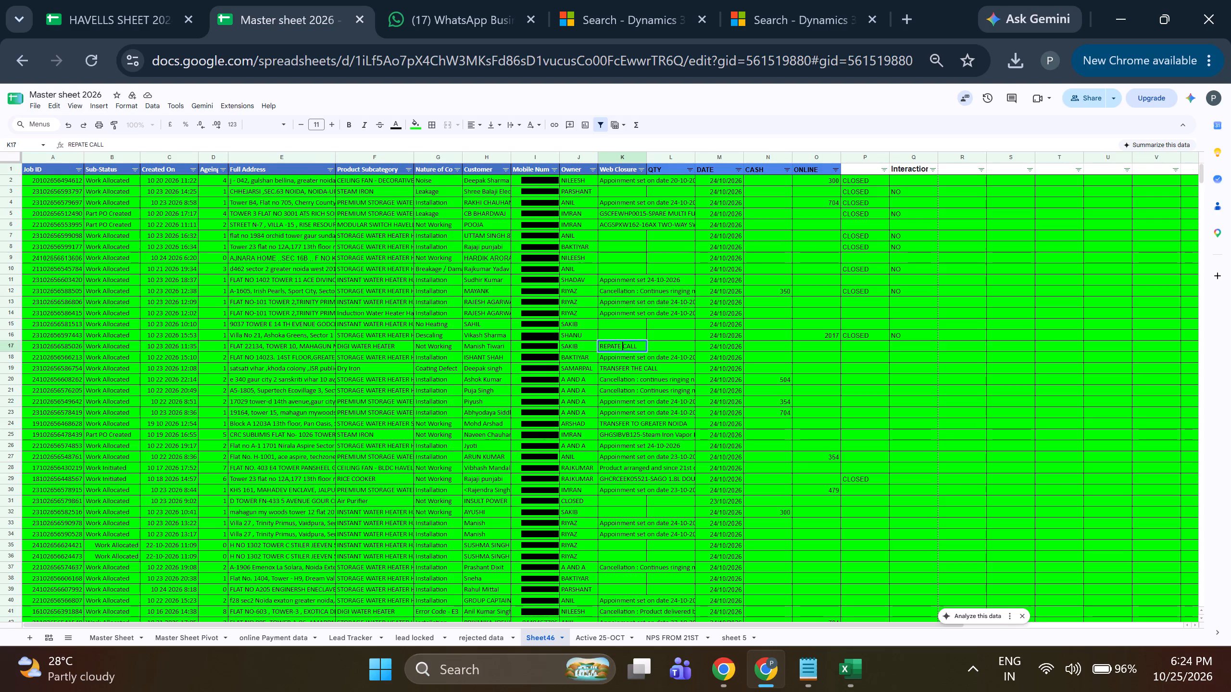
pyautogui.click(666, 344)
# Correct the spelling in row 17's web closure remark so it reads REPETE CALL.
pyautogui.doubleClick(621, 347)
pyautogui.press('Left')
pyautogui.press('Left')
pyautogui.press('Left')
pyautogui.press('Left')
pyautogui.press('Left')
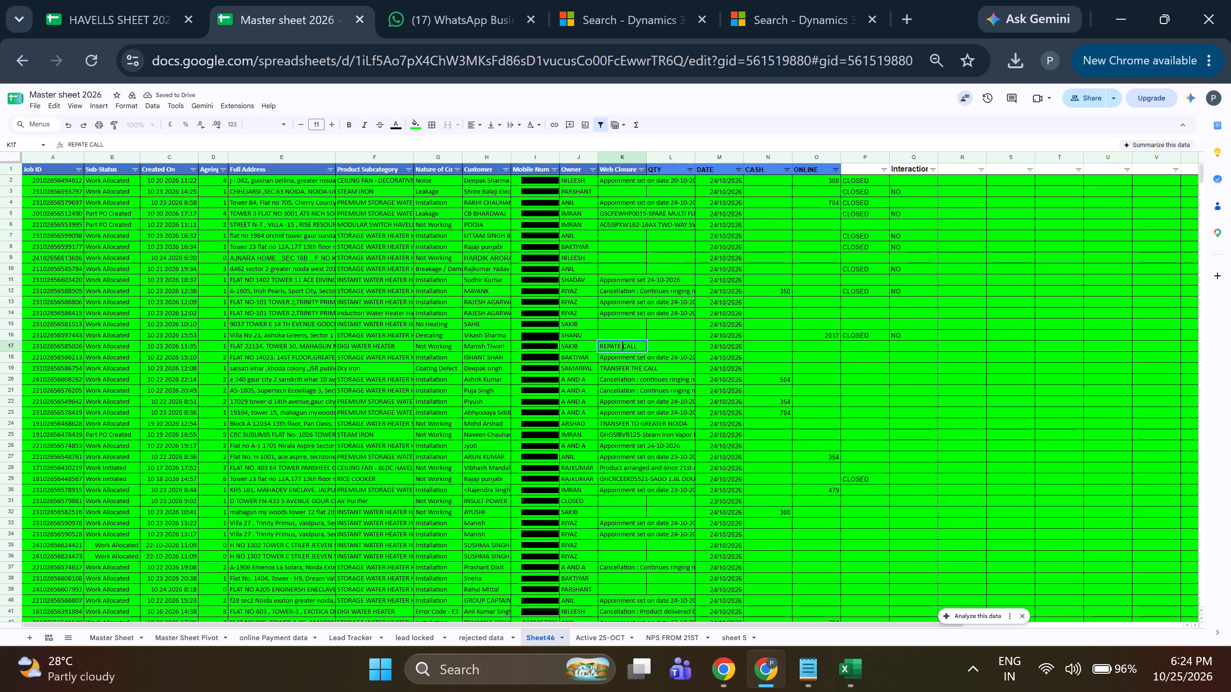
pyautogui.press('Left')
pyautogui.press('Left')
pyautogui.press('Left')
pyautogui.press('BackSpace')
pyautogui.press('e')
pyautogui.click(671, 340)
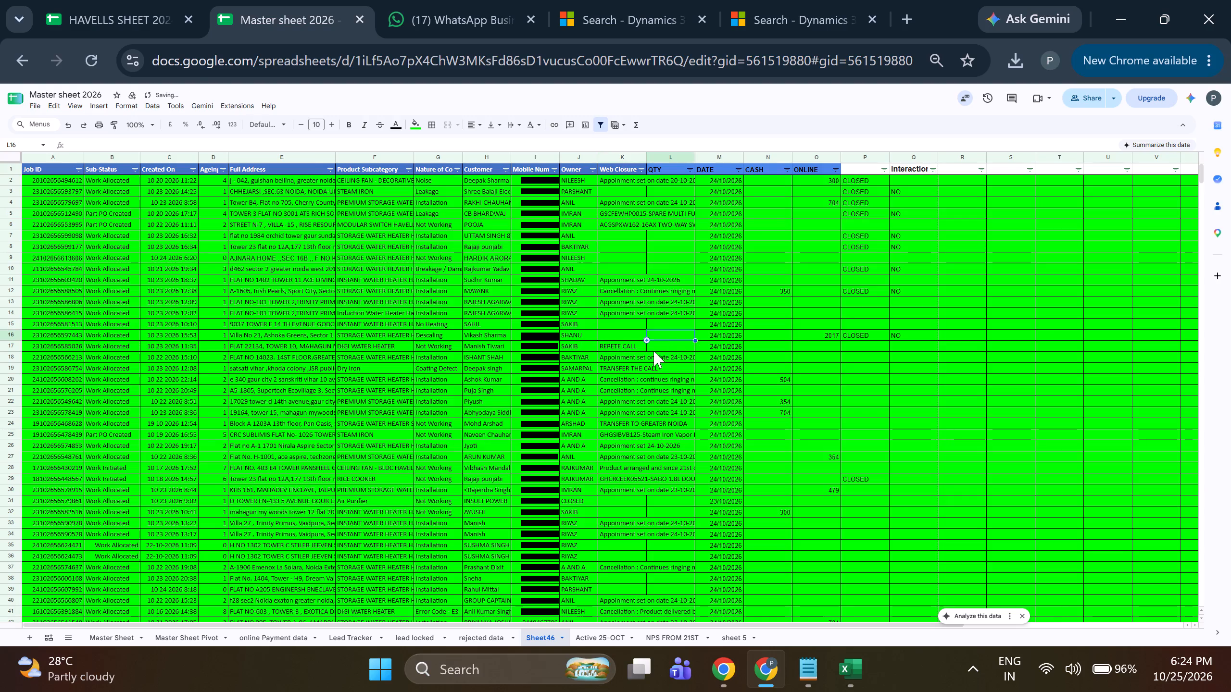
pyautogui.click(667, 345)
pyautogui.click(620, 346)
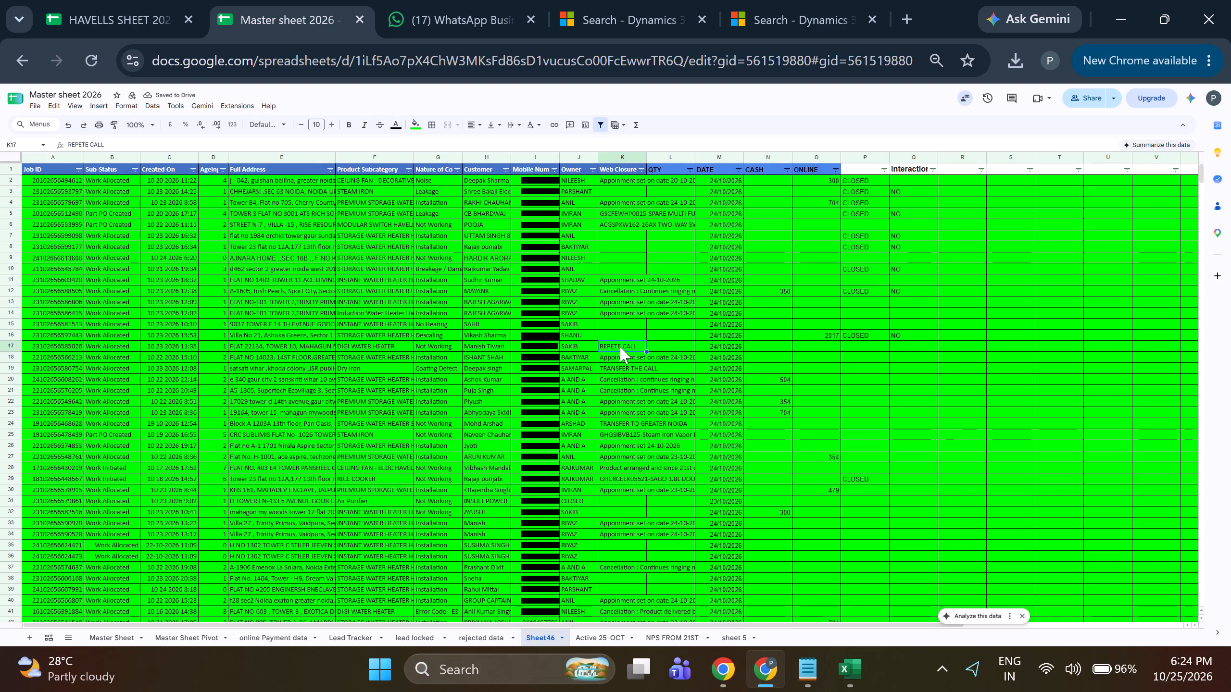
# Enter WRONG CALL as the web closure remark for the no-heating water heater job in row 15.
pyautogui.click(536, 333)
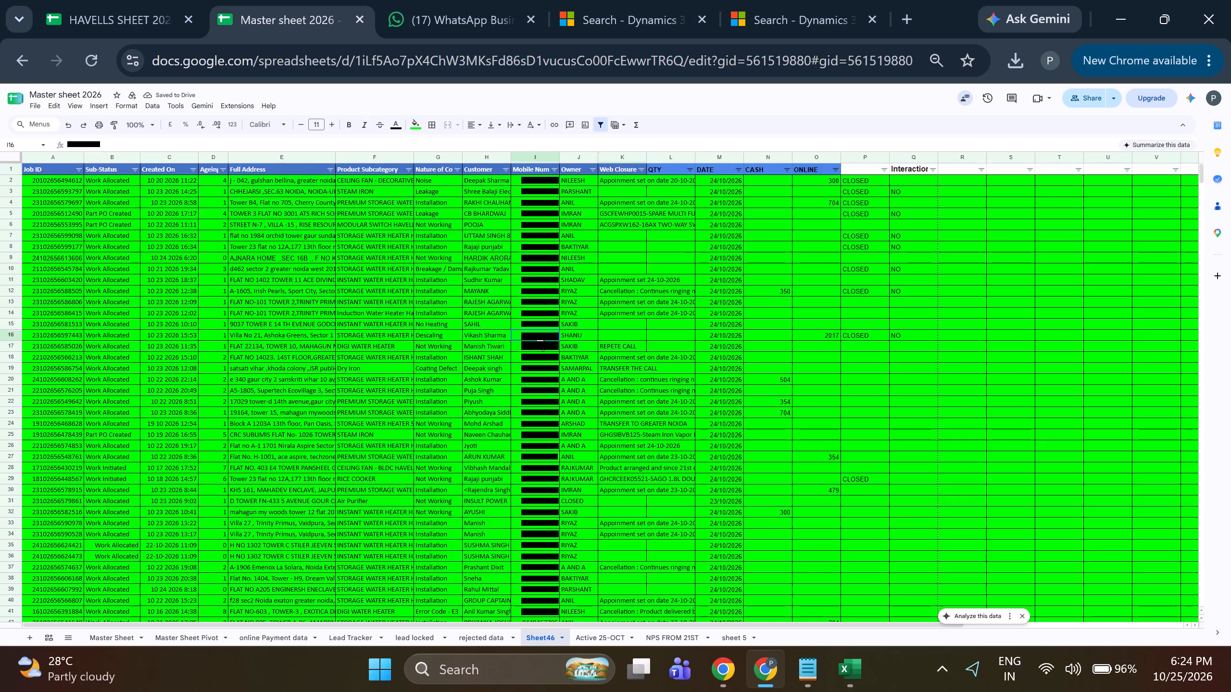
pyautogui.click(619, 333)
pyautogui.click(605, 321)
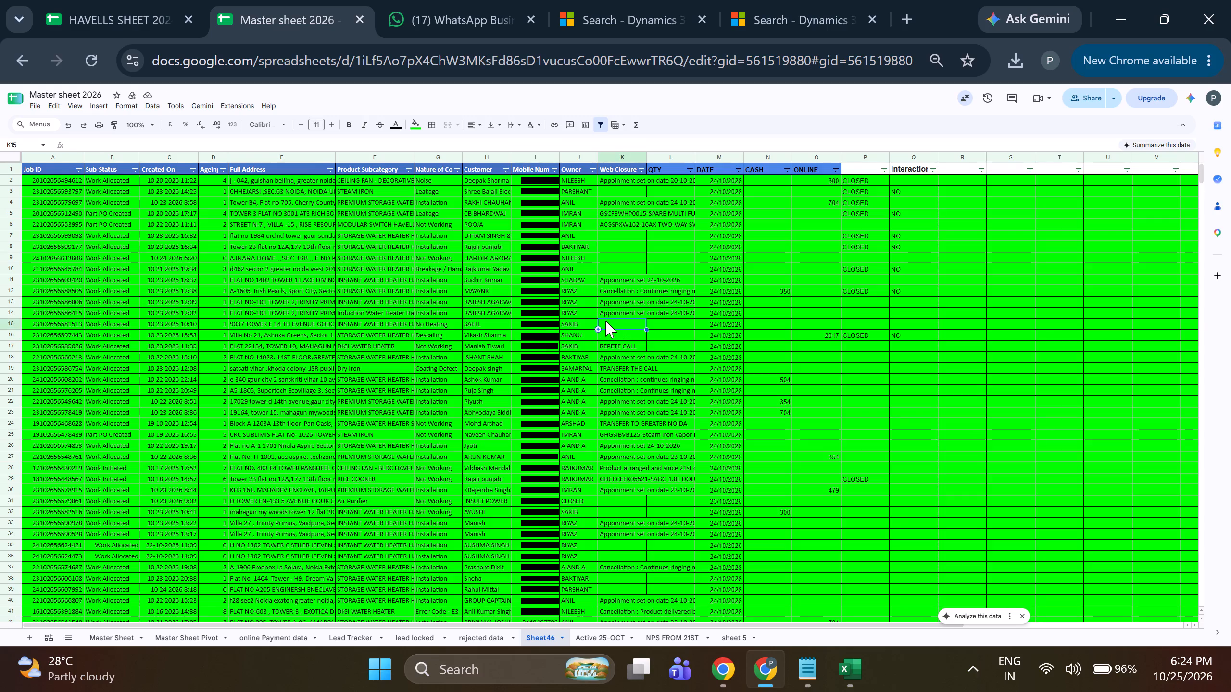
pyautogui.click(533, 321)
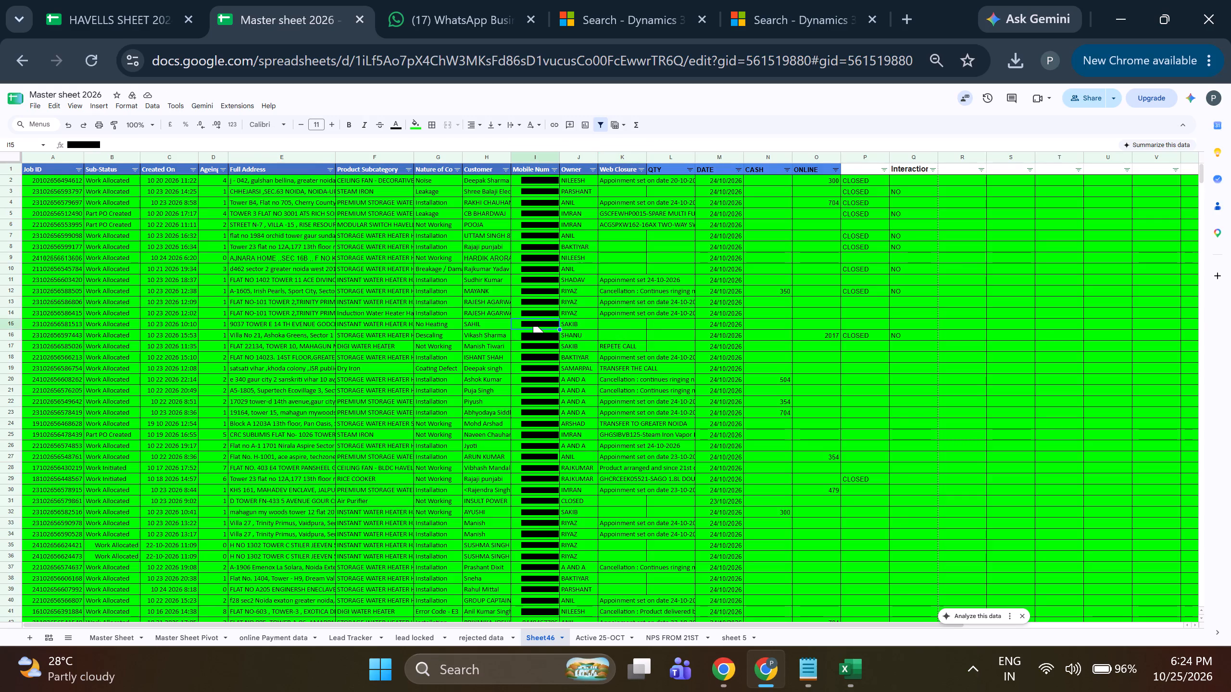
pyautogui.click(624, 323)
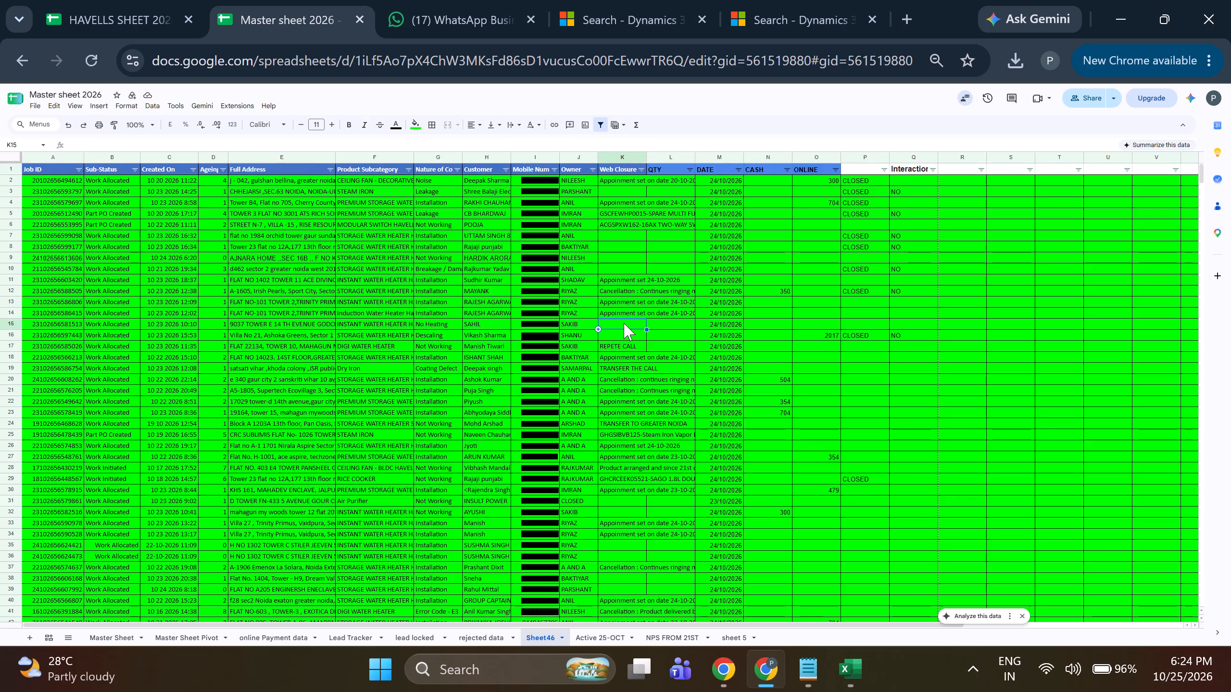
pyautogui.press('w')
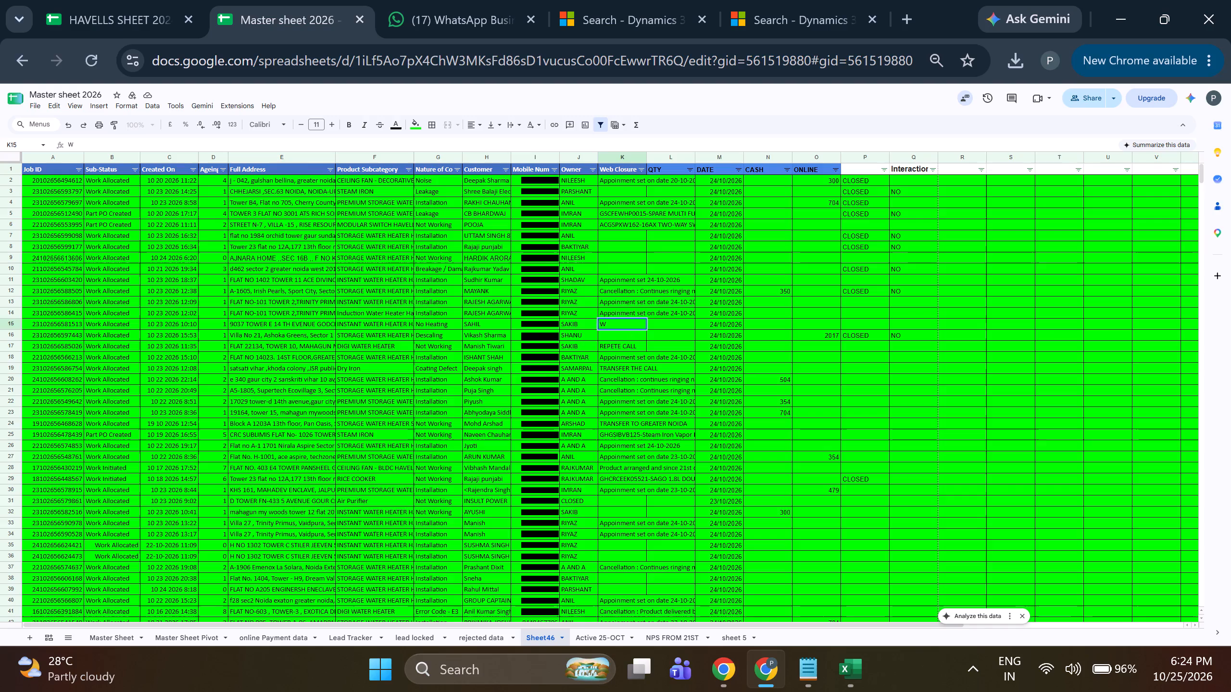
pyautogui.write('RONG')
pyautogui.press('space')
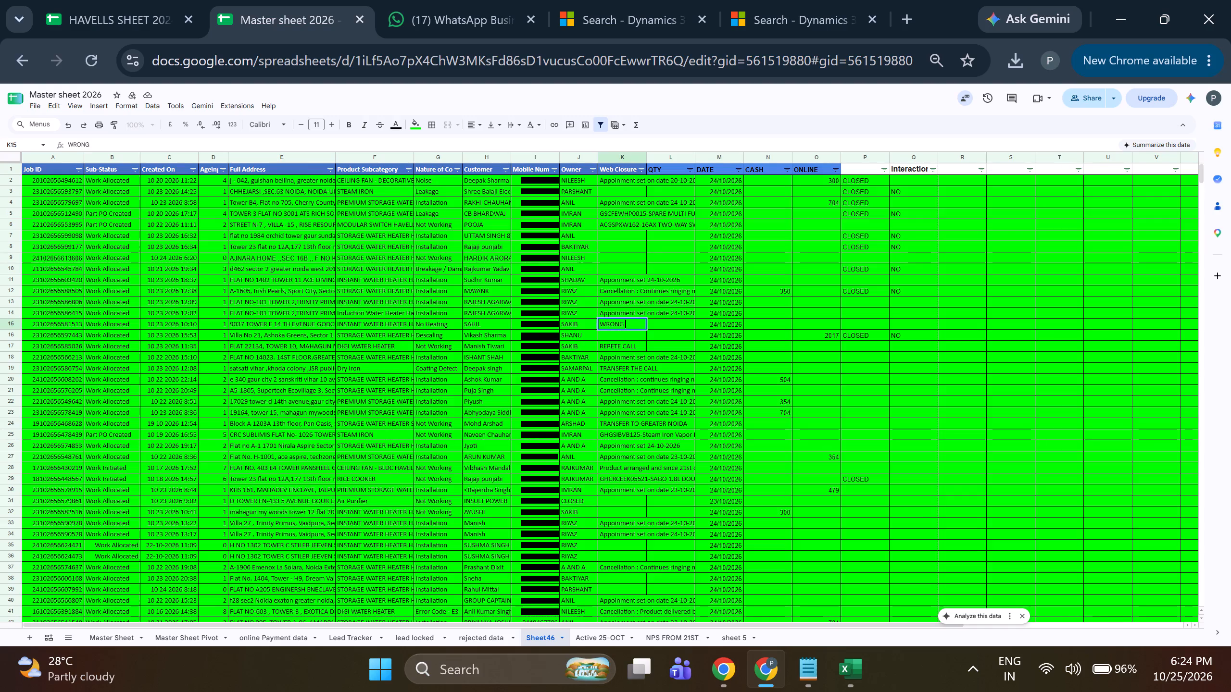
pyautogui.write('CALL')
pyautogui.press('space')
pyautogui.click(667, 322)
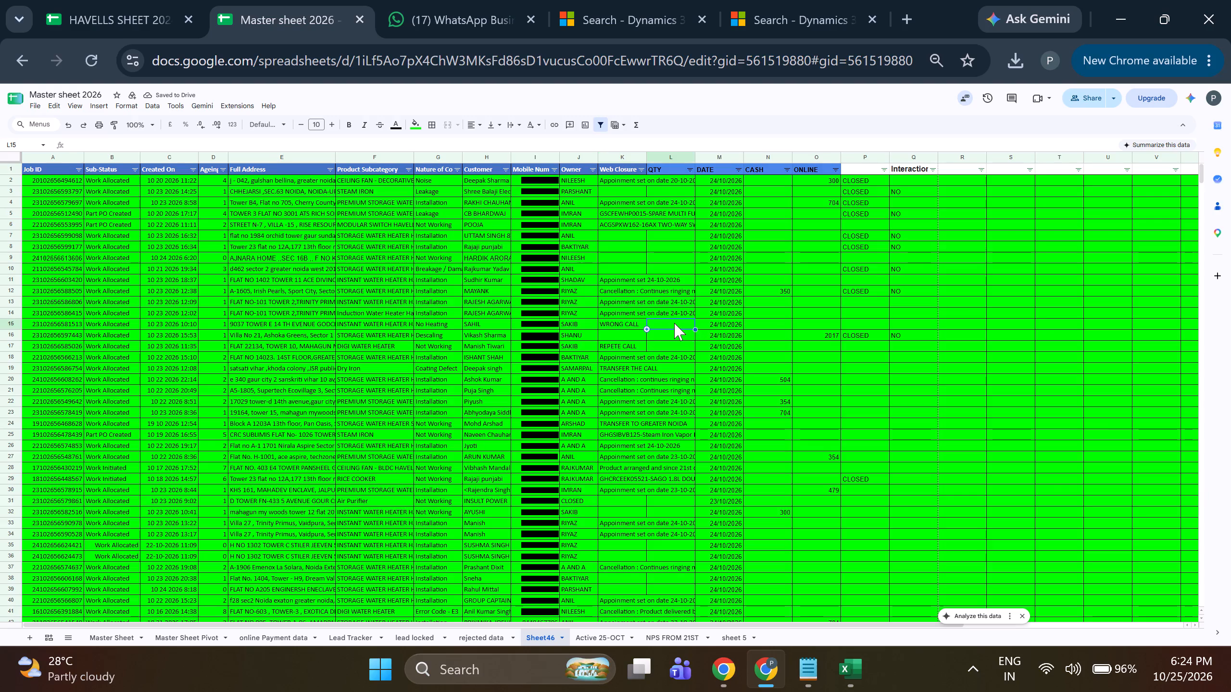
# Append CROMPTION to row 15's WRONG CALL web closure remark.
pyautogui.doubleClick(624, 328)
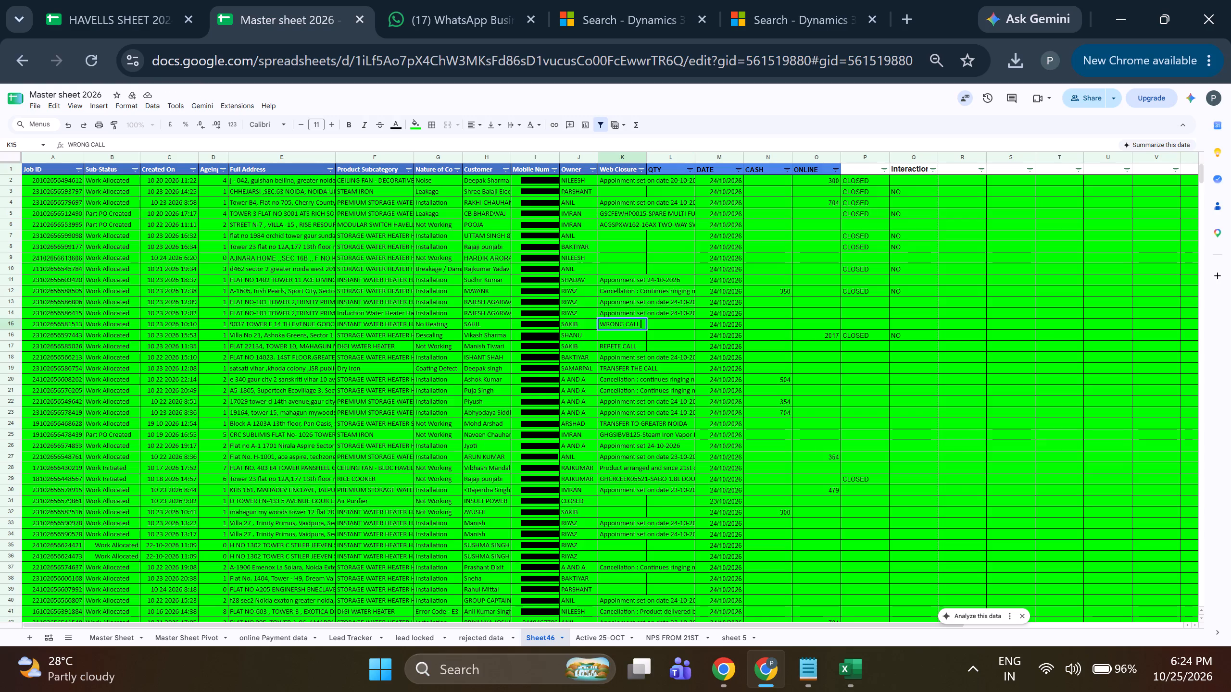
pyautogui.write('CR')
pyautogui.write('OMP')
pyautogui.write('TION')
pyautogui.press('space')
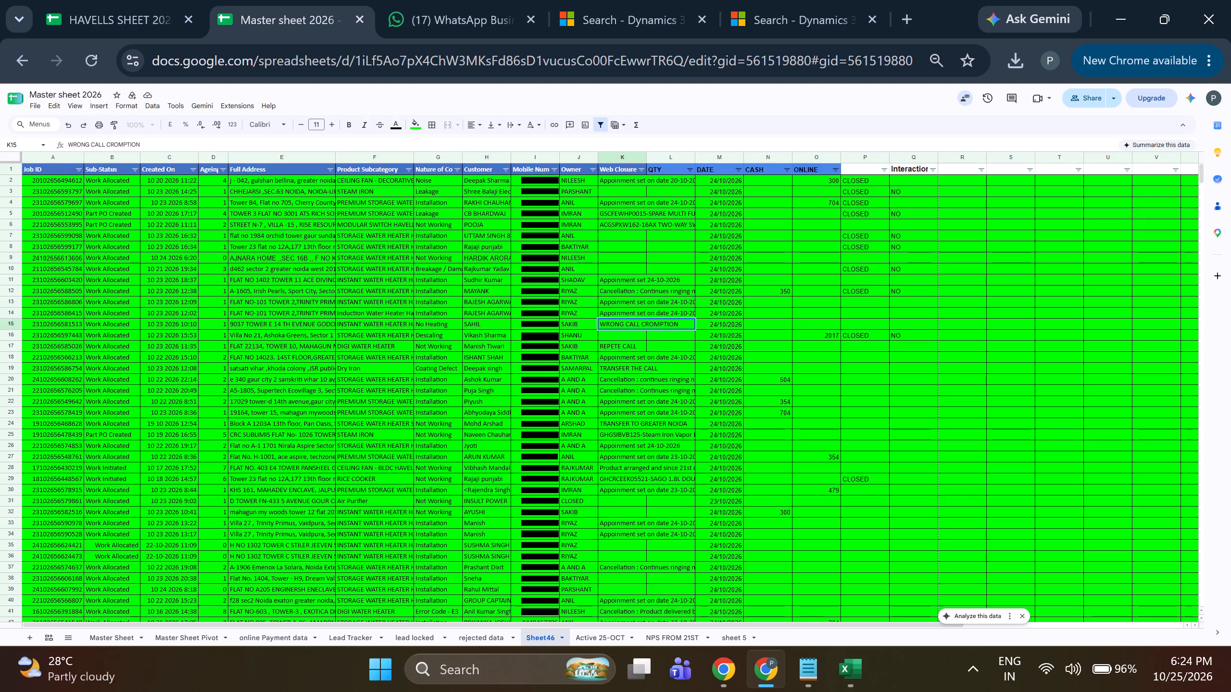
pyautogui.press('Return')
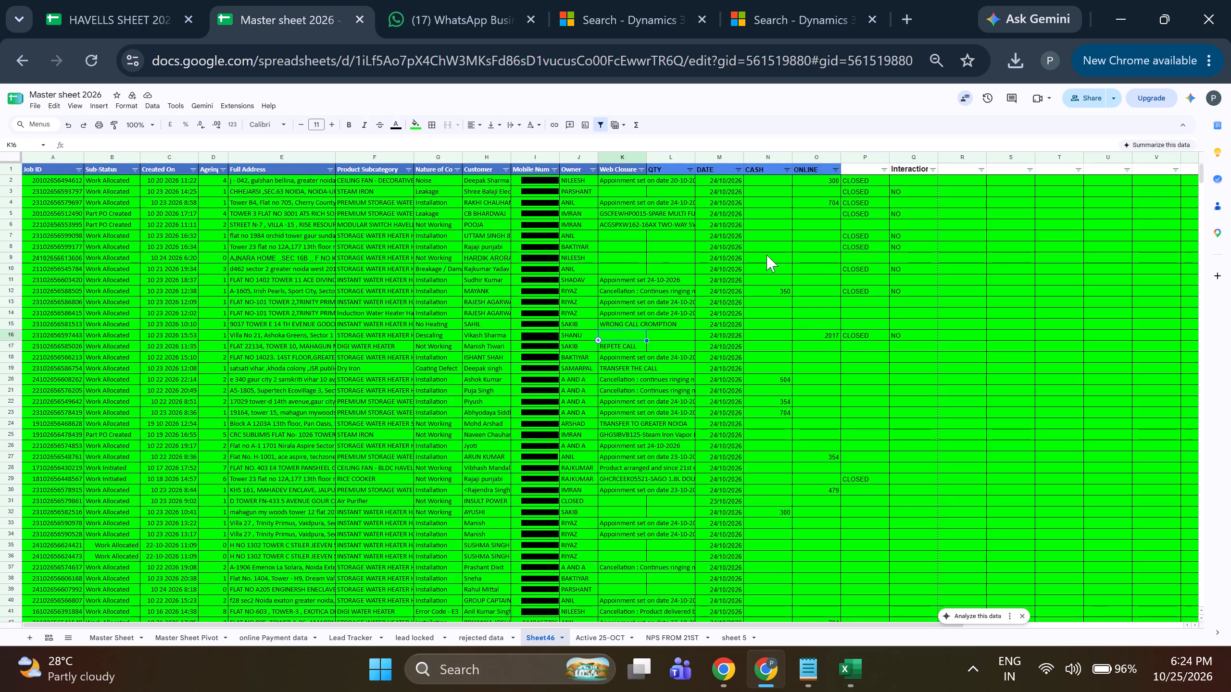
# Copy the customer's mobile number from row 9 and put it in the Havells Dynamics search, replacing the previous number.
pyautogui.click(798, 259)
pyautogui.press('Left')
pyautogui.press('Left')
pyautogui.press('Left')
pyautogui.press('Left')
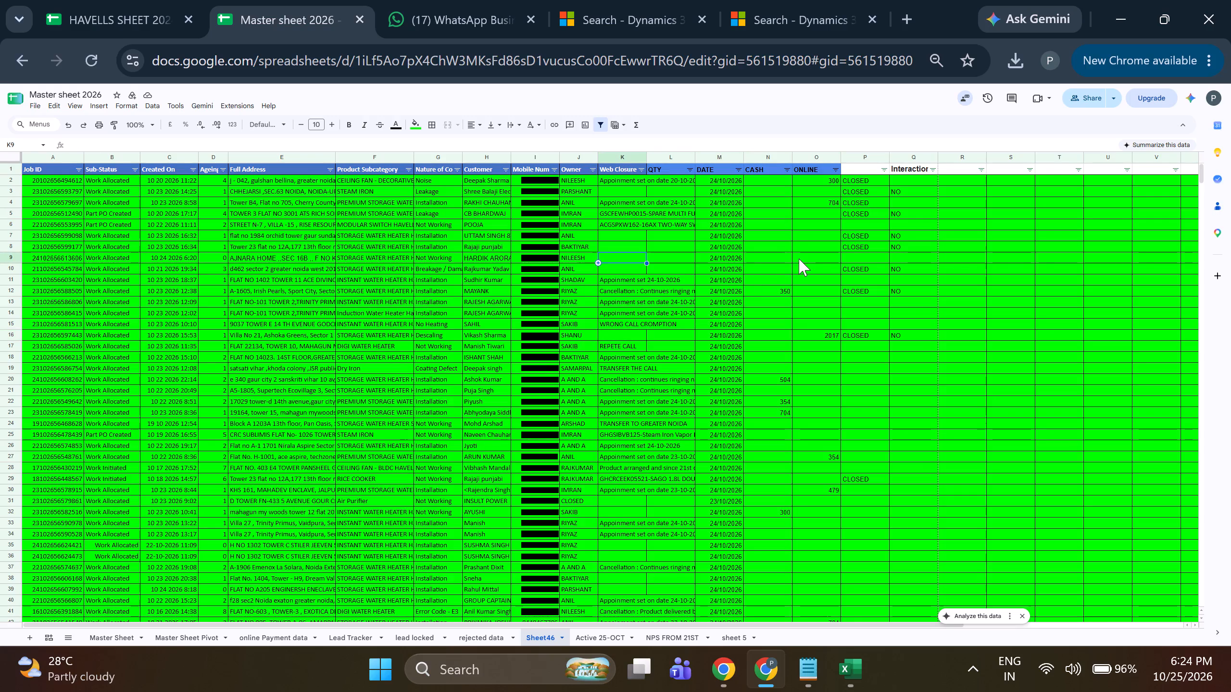
pyautogui.press('Left')
pyautogui.press('Left')
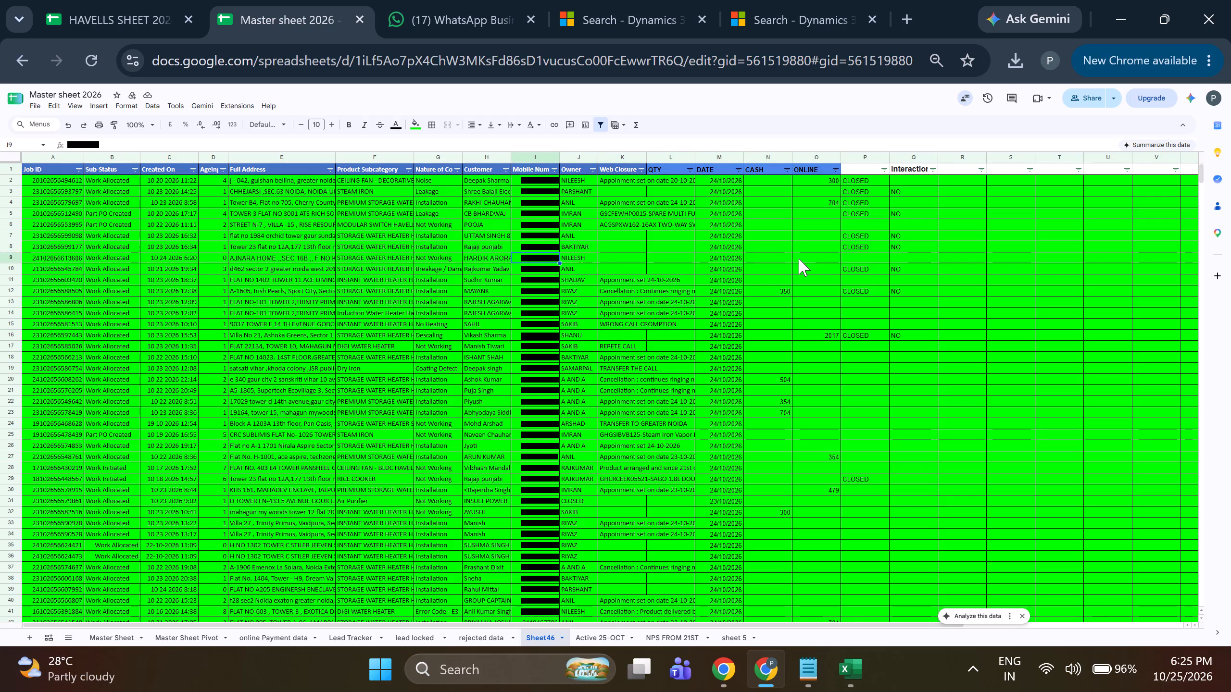
pyautogui.hotkey('ctrl', 'c')
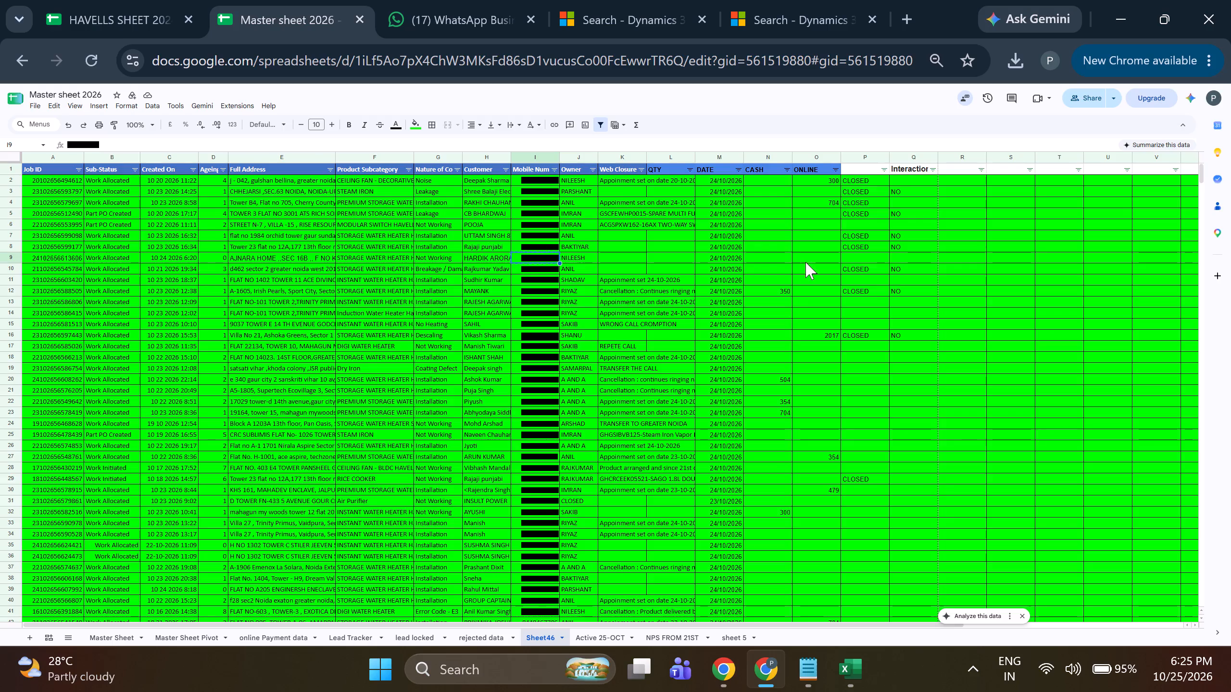
pyautogui.keyDown('ctrl'); pyautogui.click(780, 0); pyautogui.keyUp('ctrl')
pyautogui.tripleClick(440, 166)
pyautogui.hotkey('ctrl', 'v')
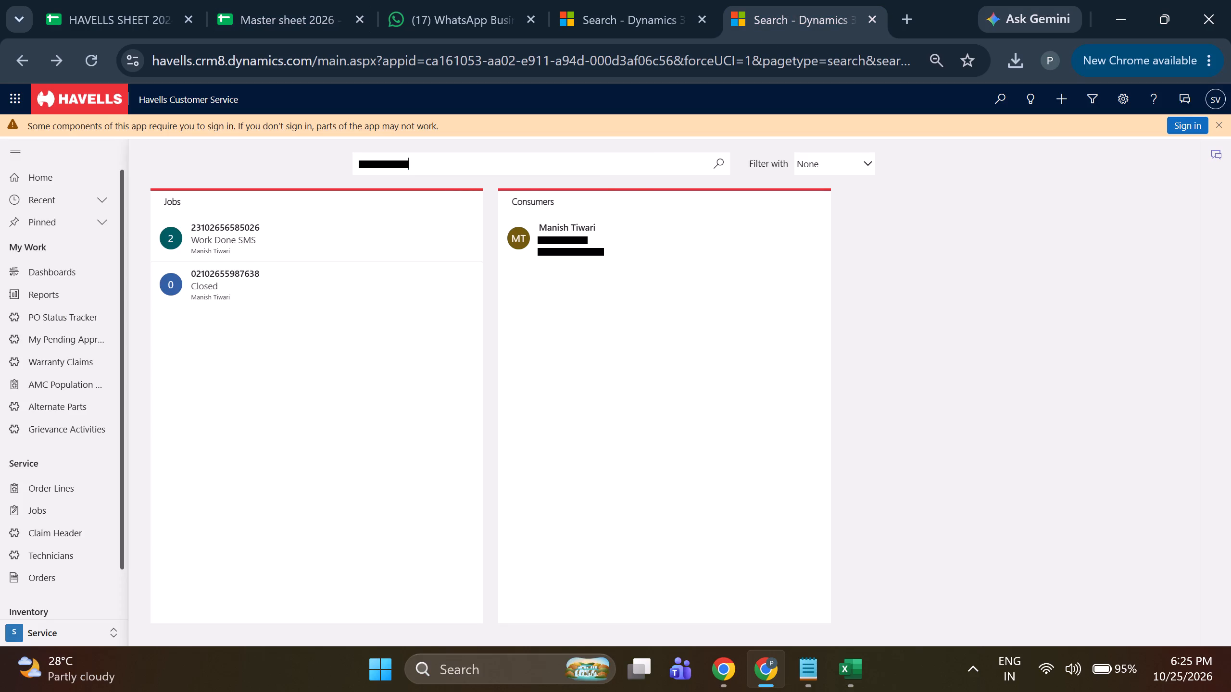
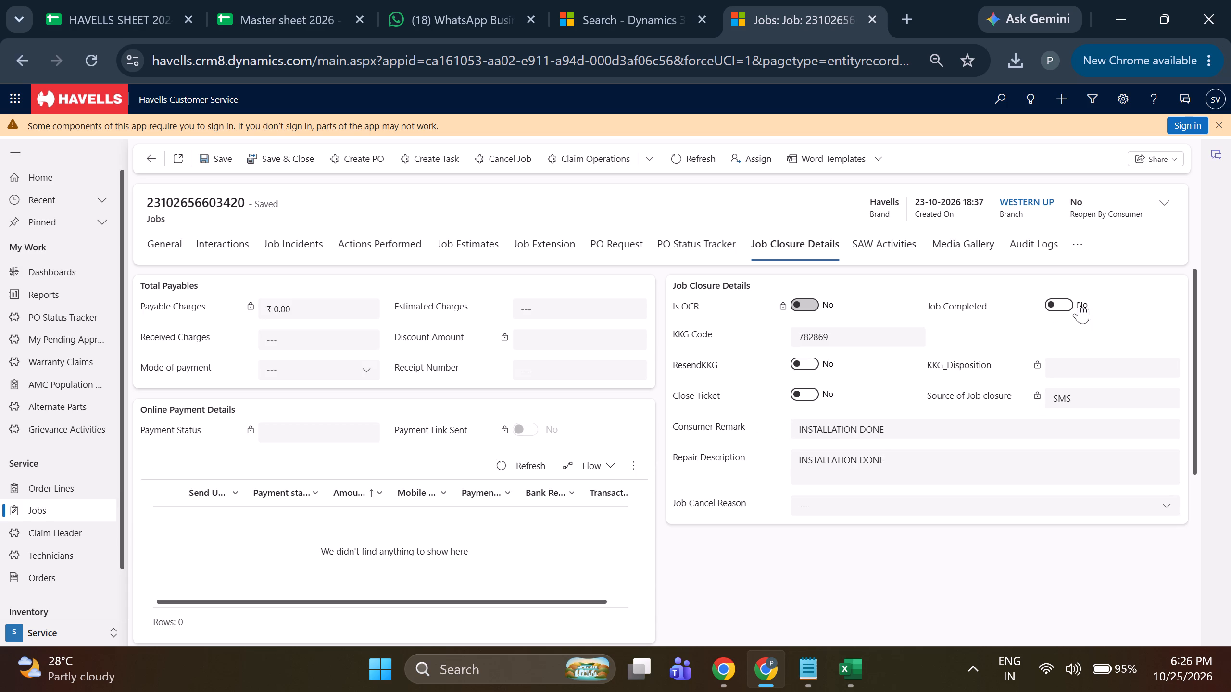
pyautogui.click(1079, 302)
pyautogui.click(203, 150)
pyautogui.click(268, 163)
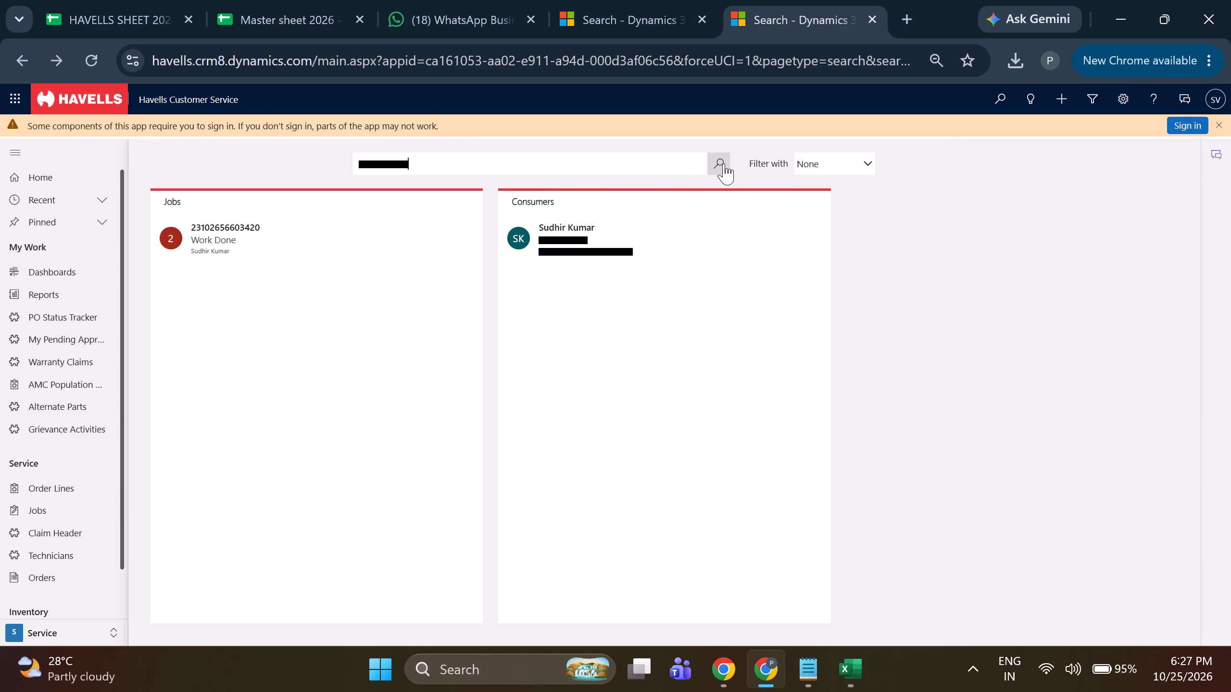
pyautogui.click(724, 163)
pyautogui.click(293, 4)
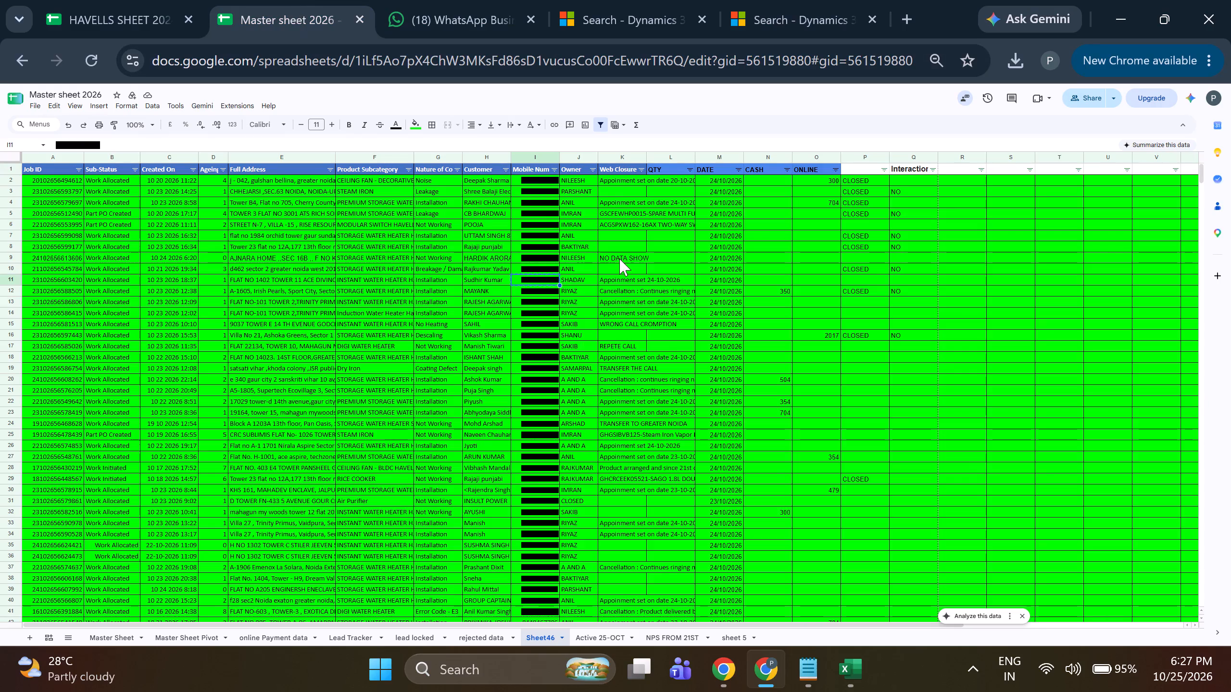
pyautogui.press('Right')
pyautogui.press('Right')
pyautogui.press('Right')
pyautogui.press('Right')
pyautogui.press('Right')
pyautogui.press('Right')
pyautogui.press('Right')
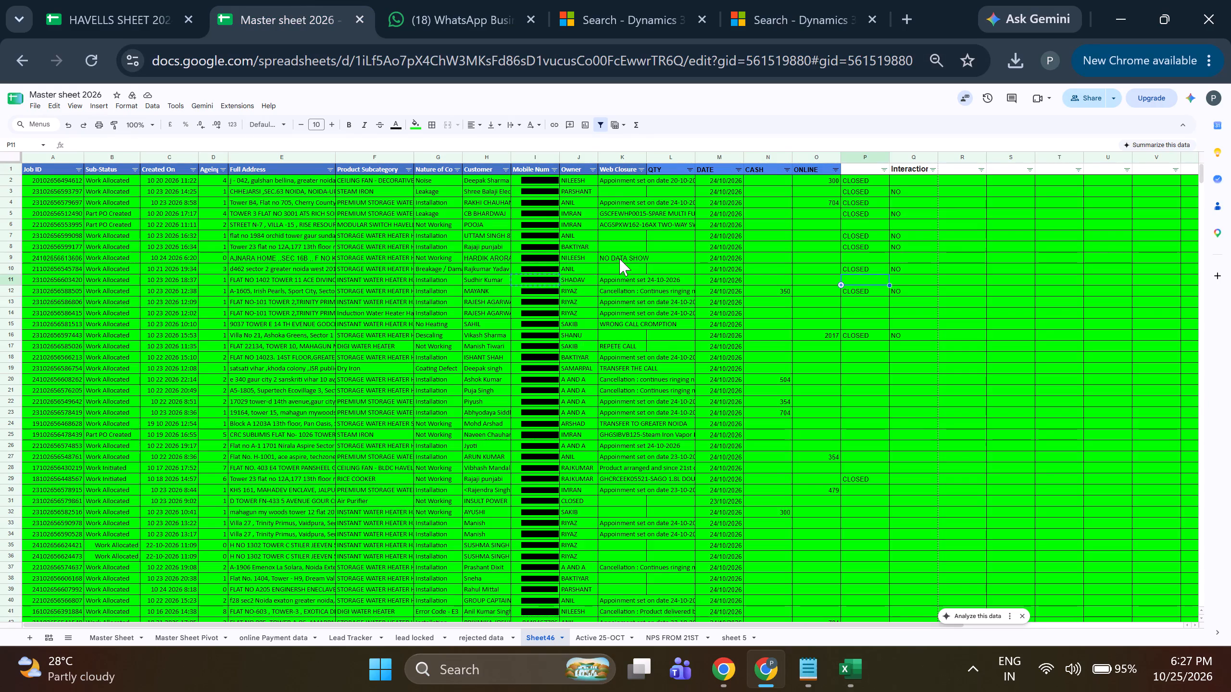
pyautogui.write('CLOSED')
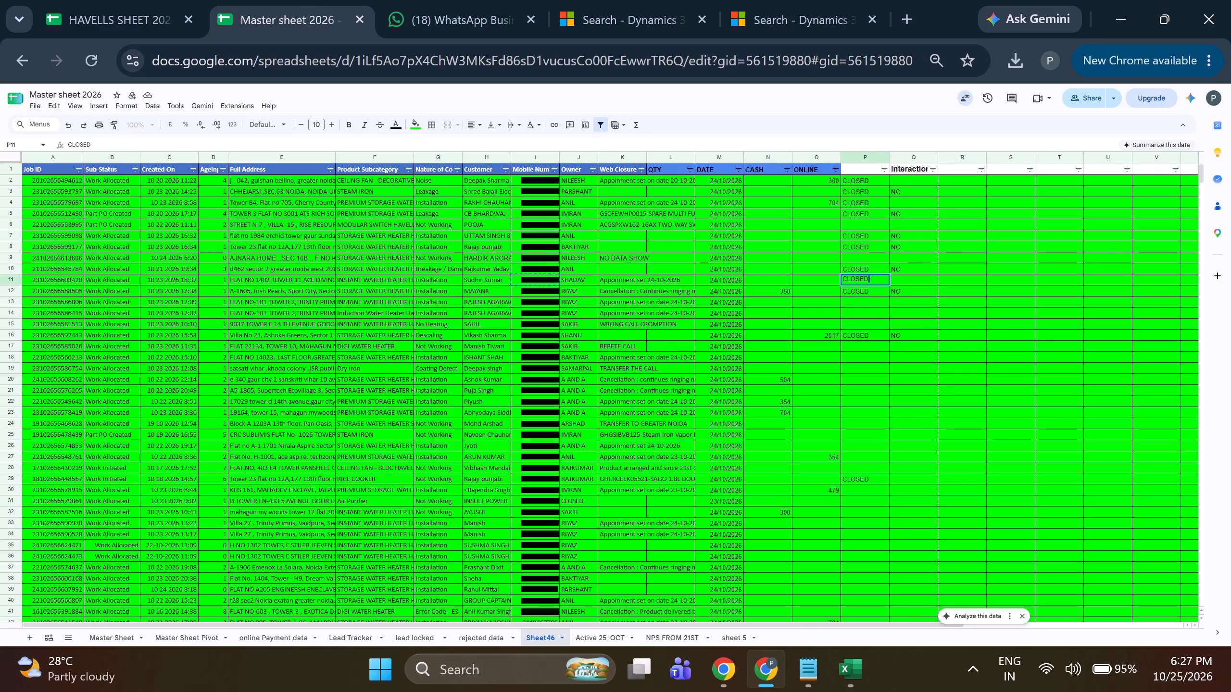
pyautogui.press('Return')
pyautogui.press('Up')
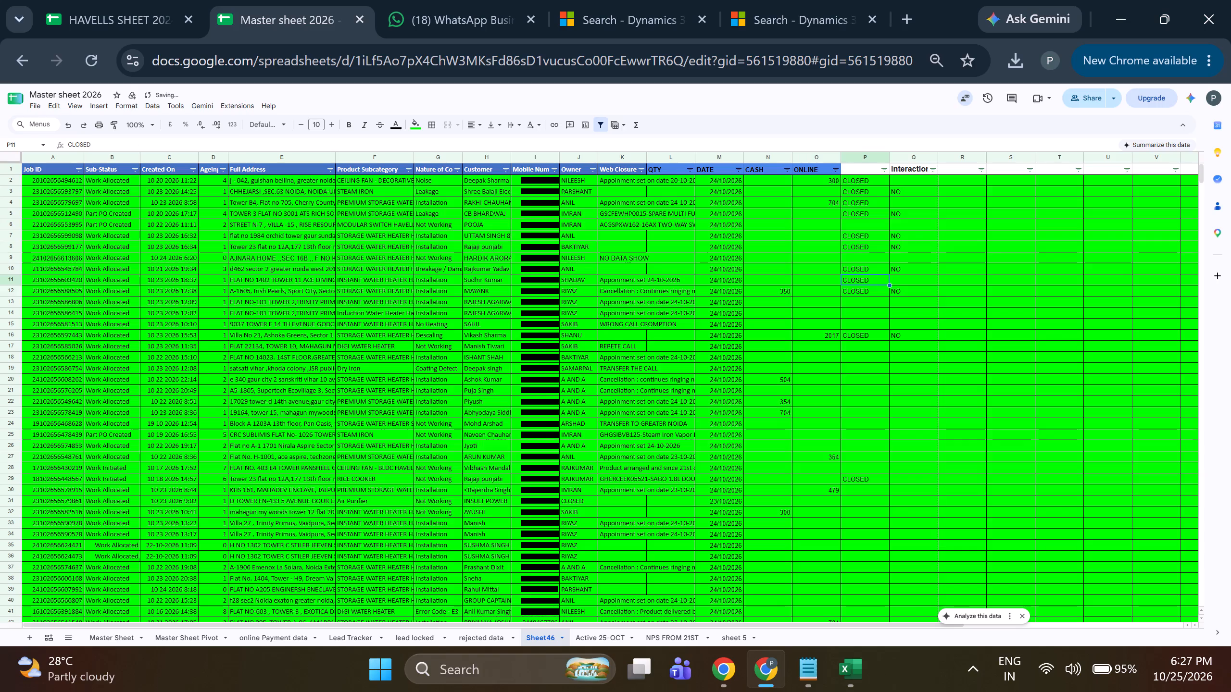
pyautogui.click(745, 0)
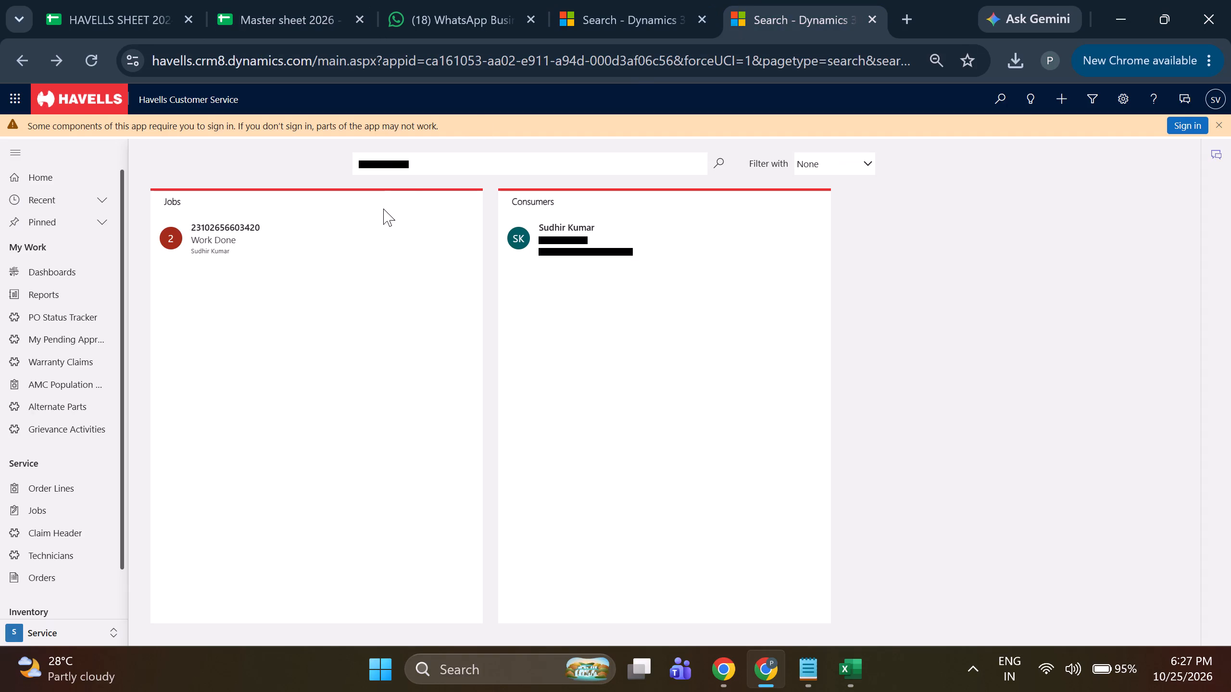
pyautogui.click(383, 209)
pyautogui.click(370, 231)
pyautogui.click(251, 258)
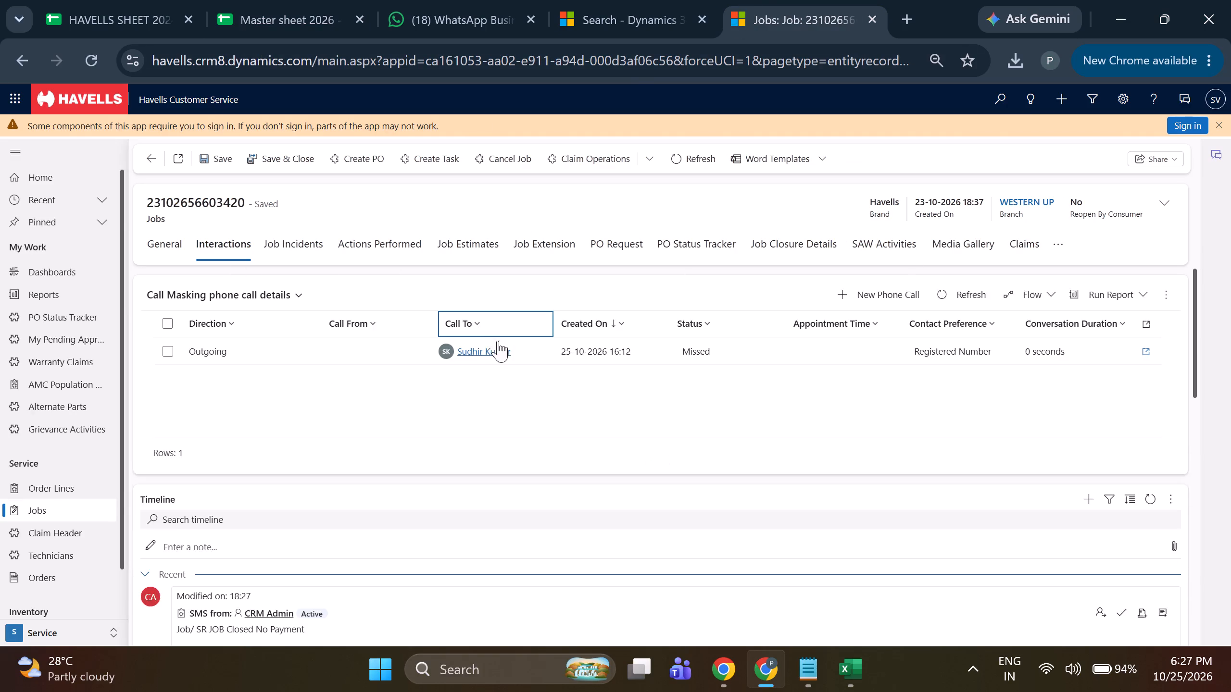
pyautogui.click(281, 162)
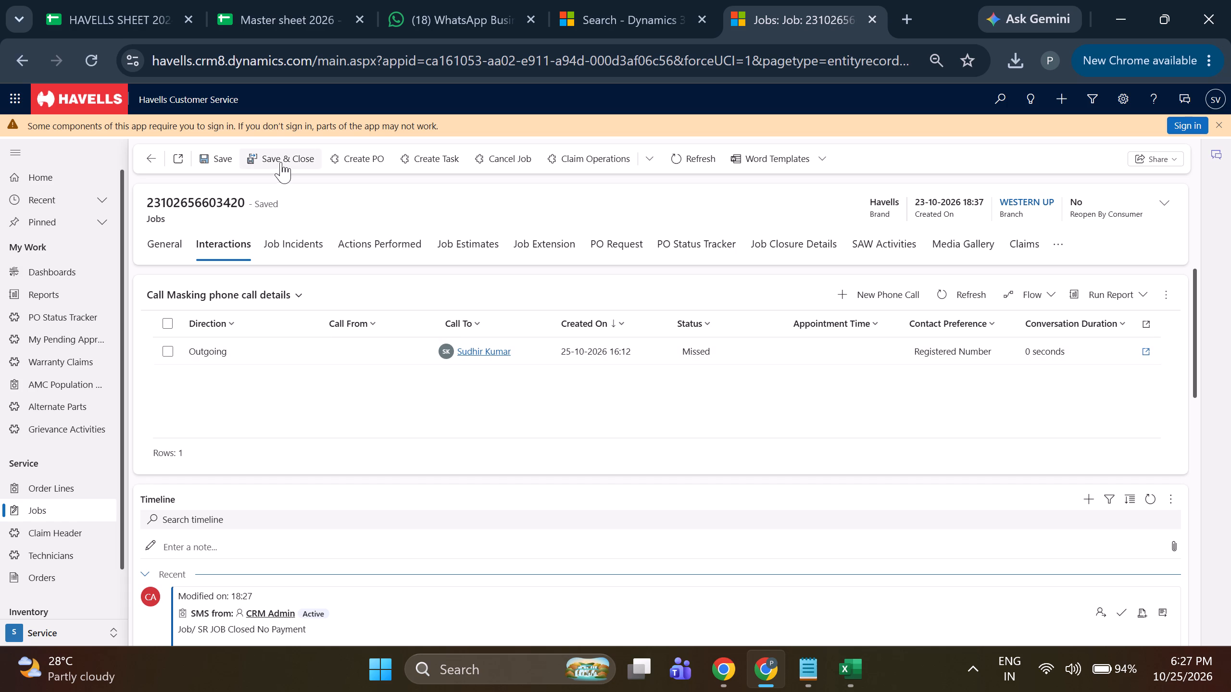
# Enter NO in the Interaction column of row 11 in the master sheet.
pyautogui.click(319, 0)
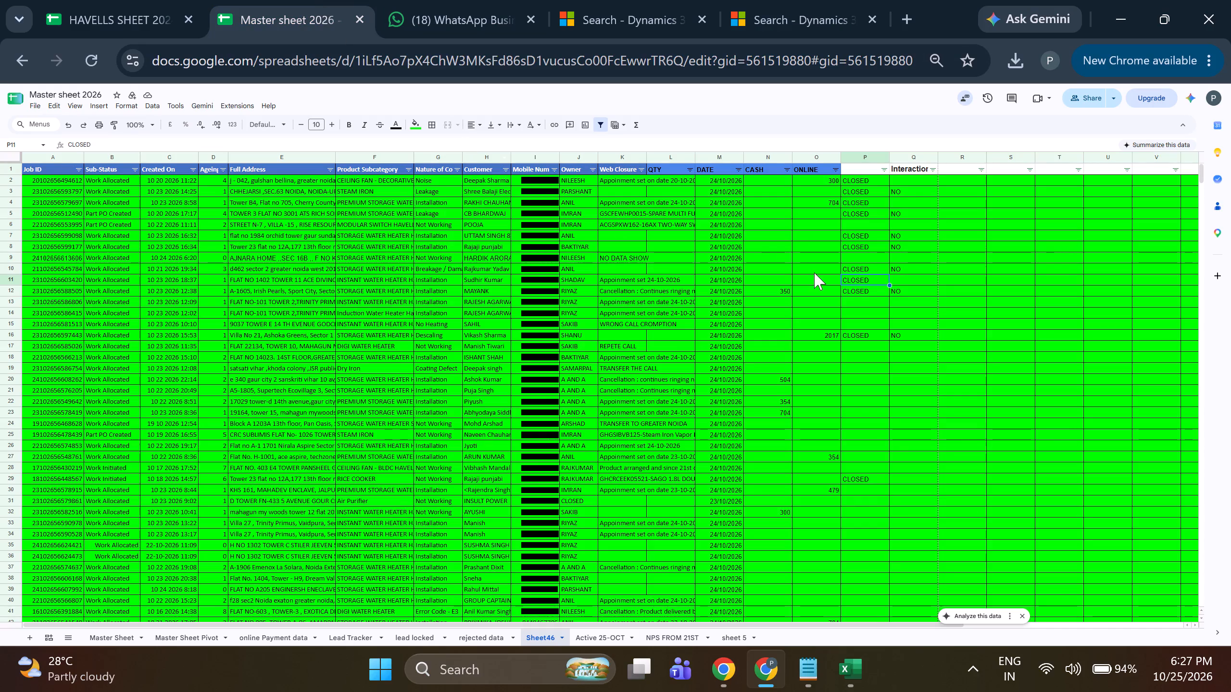
pyautogui.press('Right')
pyautogui.write('NO')
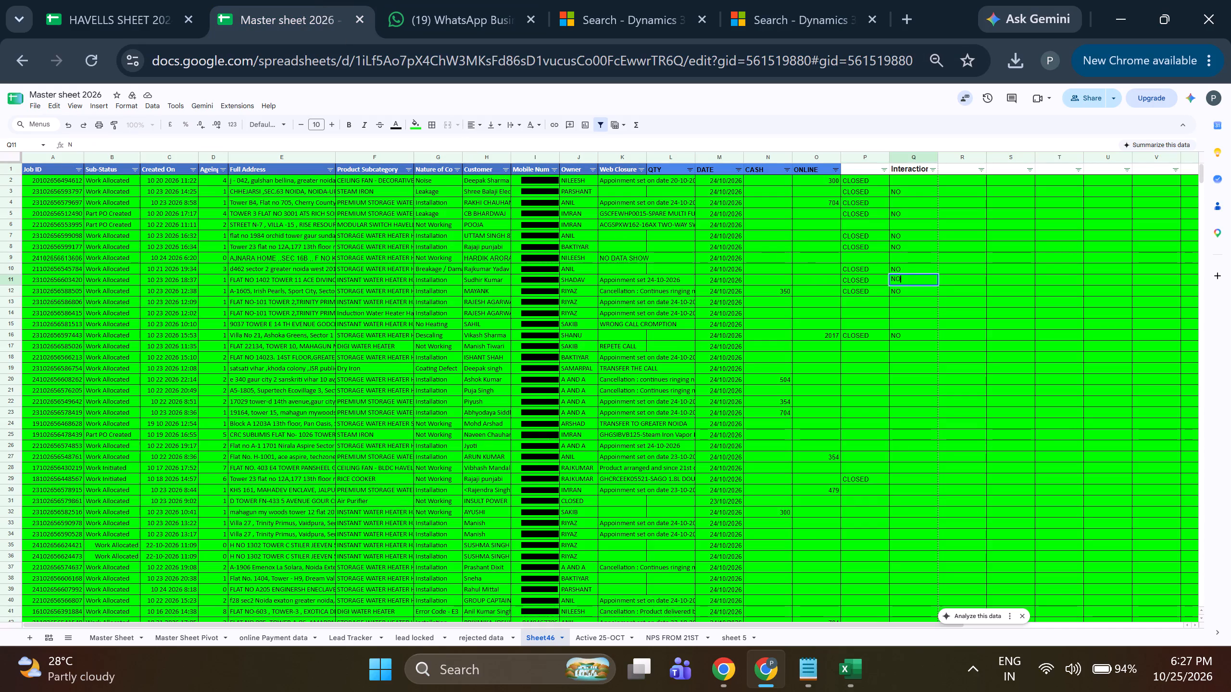
pyautogui.press('Down')
# Select the customer's mobile number in row 13 of the master sheet.
pyautogui.press('Down')
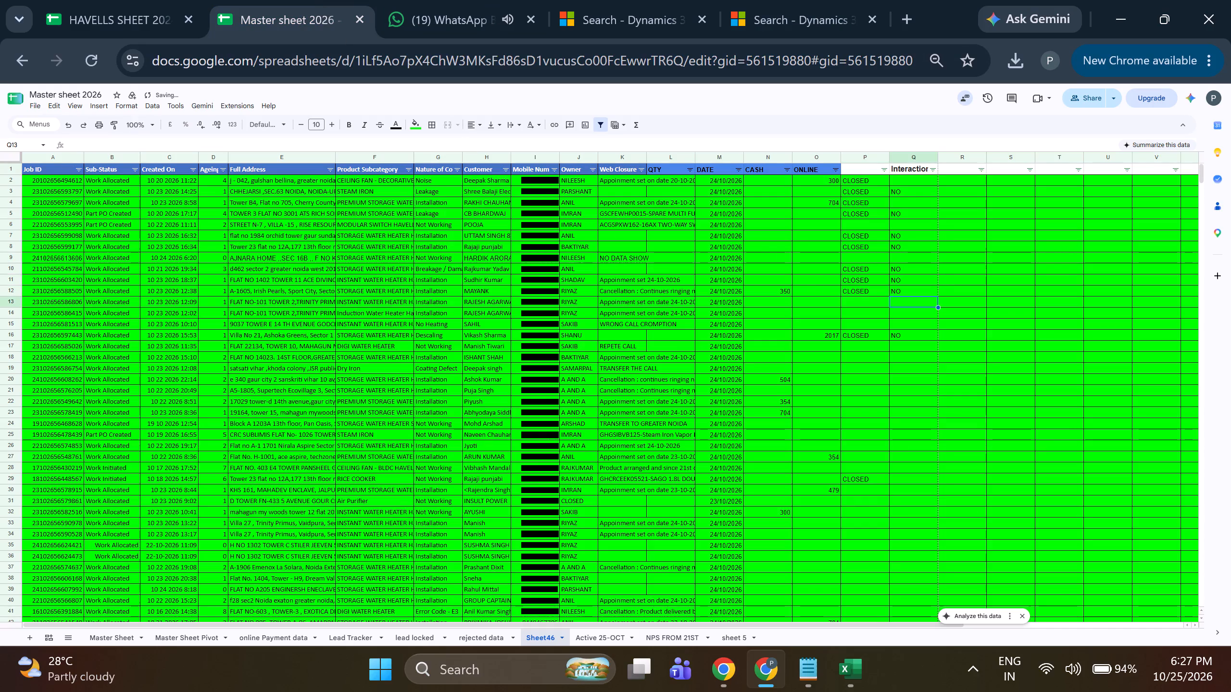
pyautogui.press('Left')
pyautogui.press('Left')
pyautogui.press('Left')
pyautogui.press('Left')
pyautogui.press('Left')
pyautogui.press('Left')
pyautogui.press('Left')
pyautogui.press('Left')
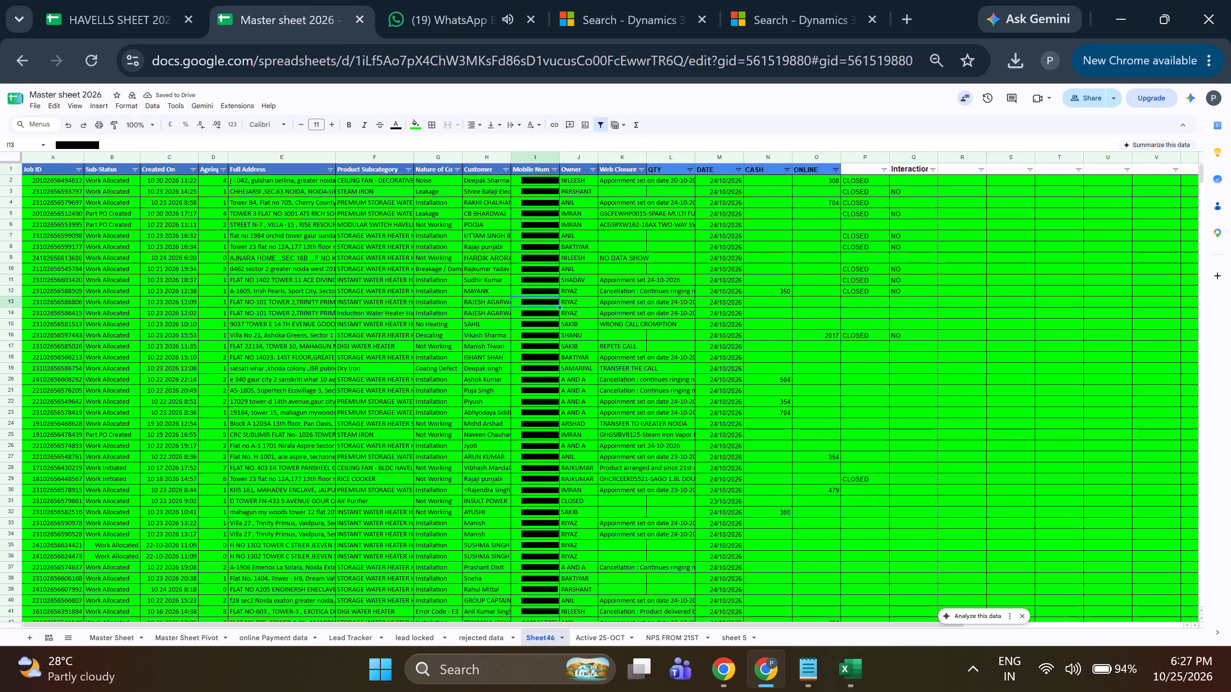
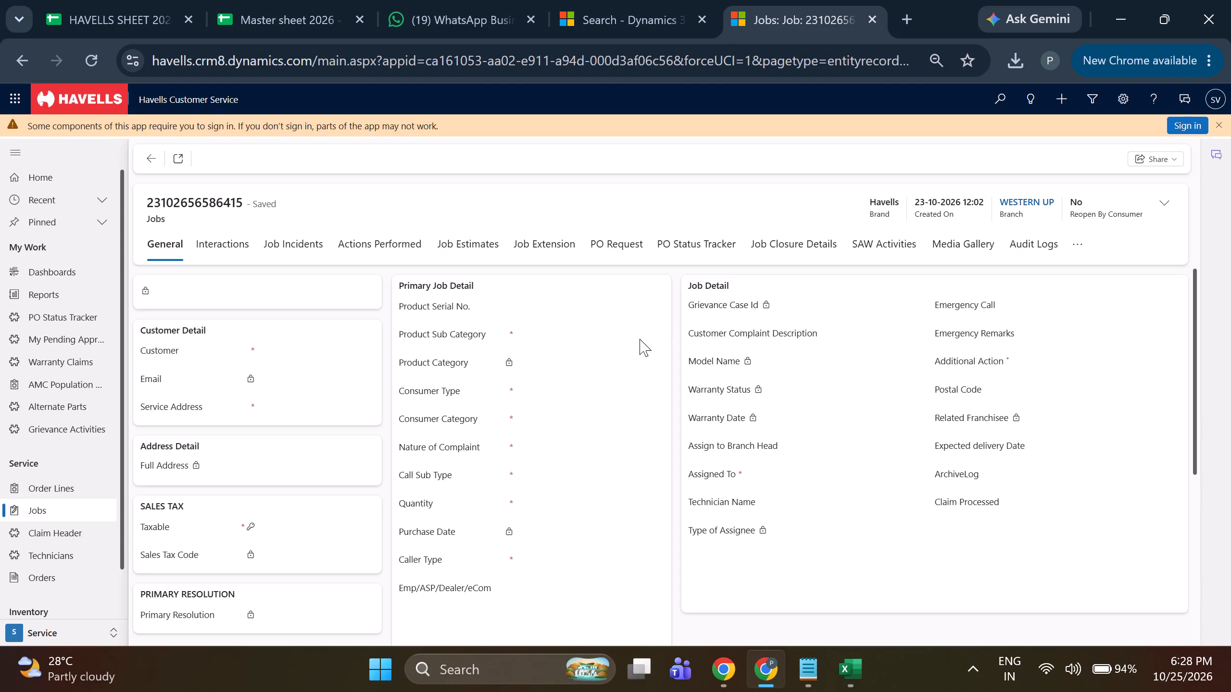
pyautogui.click(652, 314)
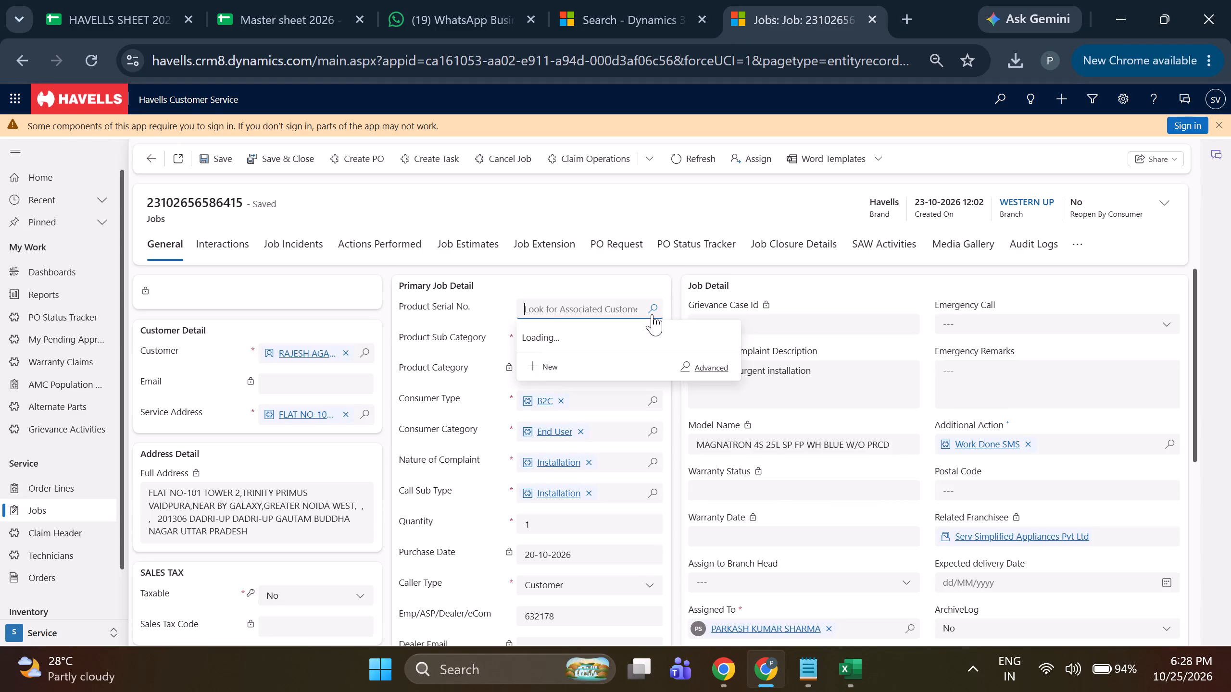
pyautogui.click(262, 164)
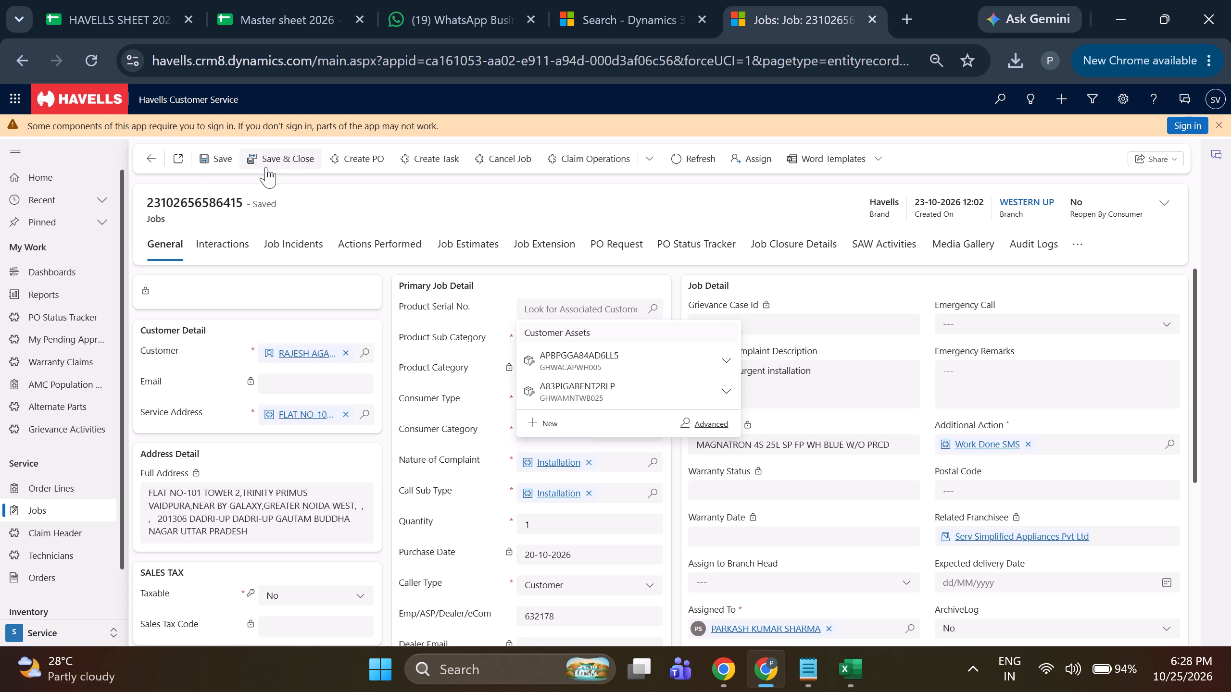
# Switch to the master sheet and replace the Web Closure remark in row 13 with ASSIT NOT TAKEN.
pyautogui.click(314, 0)
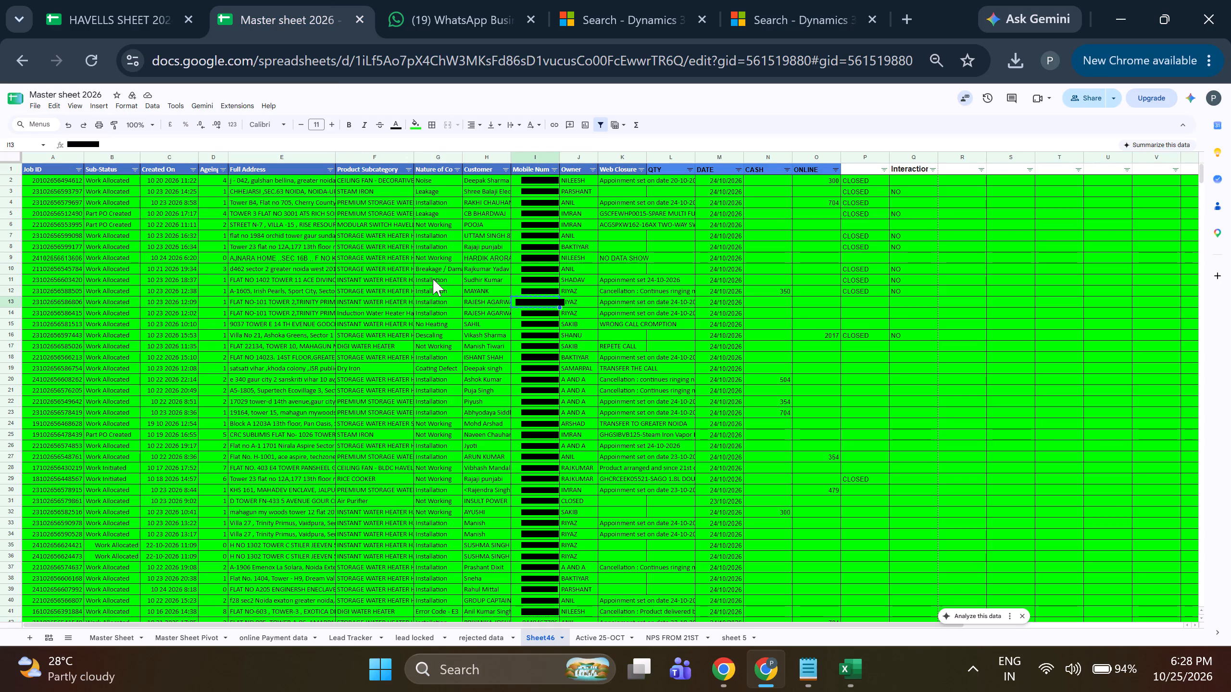
pyautogui.press('Right')
pyautogui.press('Right')
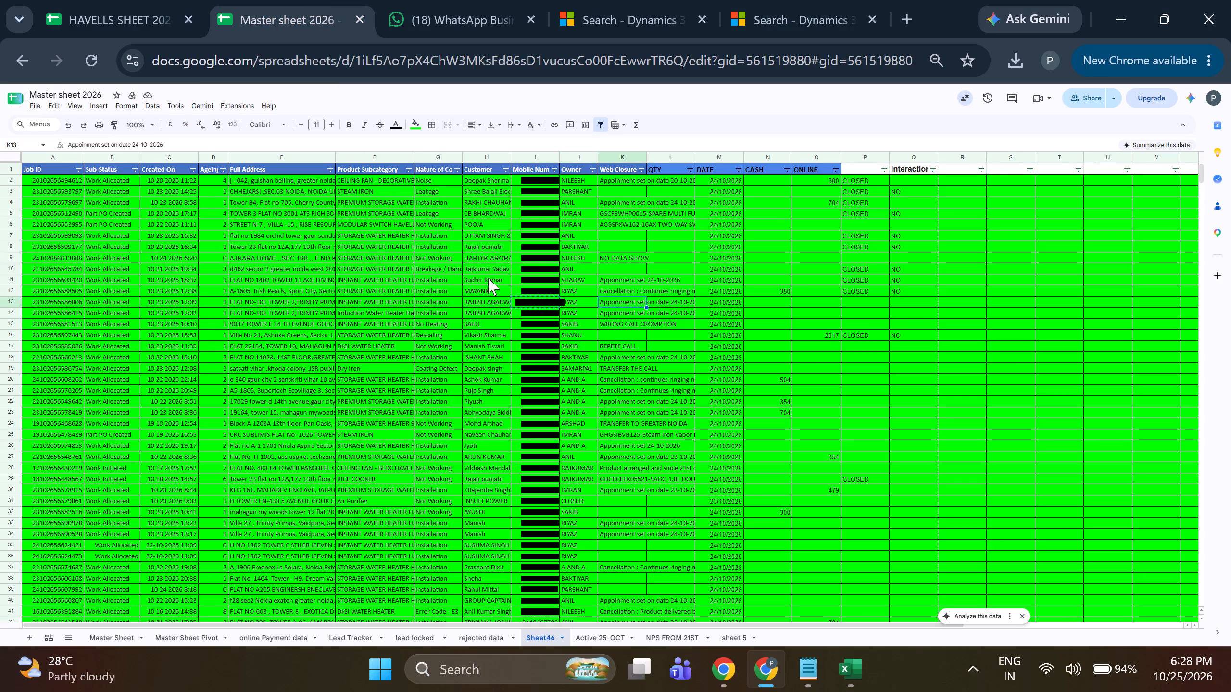
pyautogui.press('BackSpace')
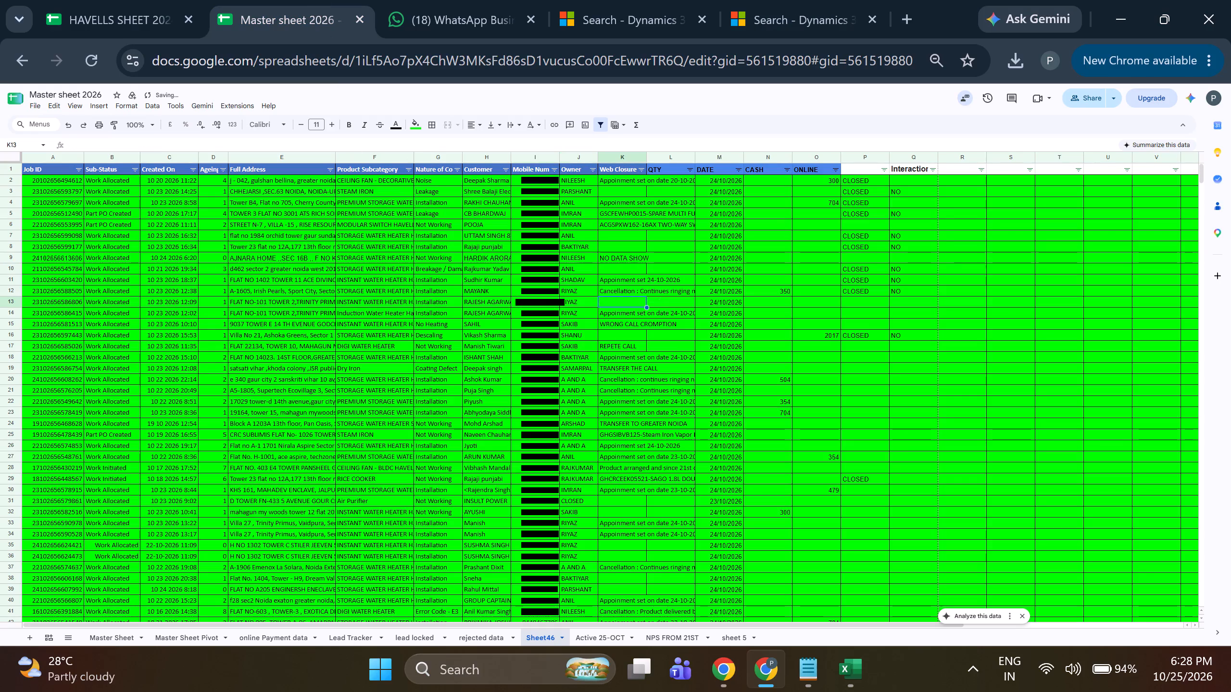
pyautogui.write('ASS')
pyautogui.press('i')
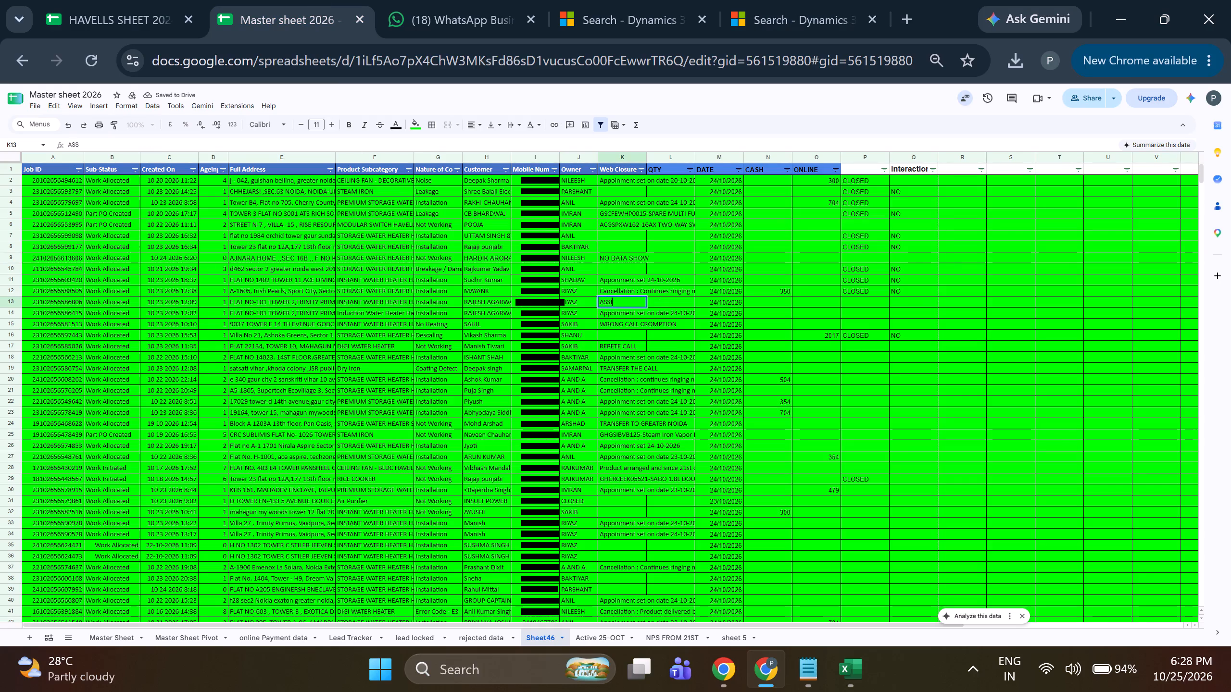
pyautogui.write('T')
pyautogui.press('space')
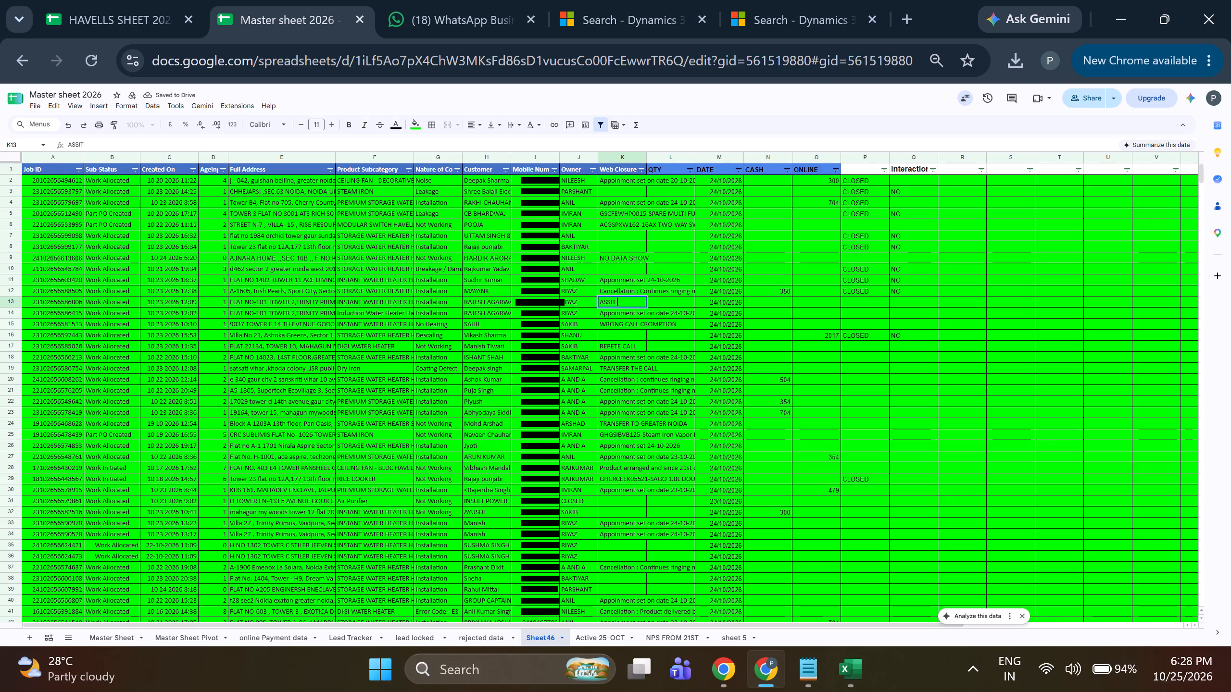
pyautogui.write('NOT')
pyautogui.press('space')
pyautogui.write('TAKEN')
pyautogui.press('space')
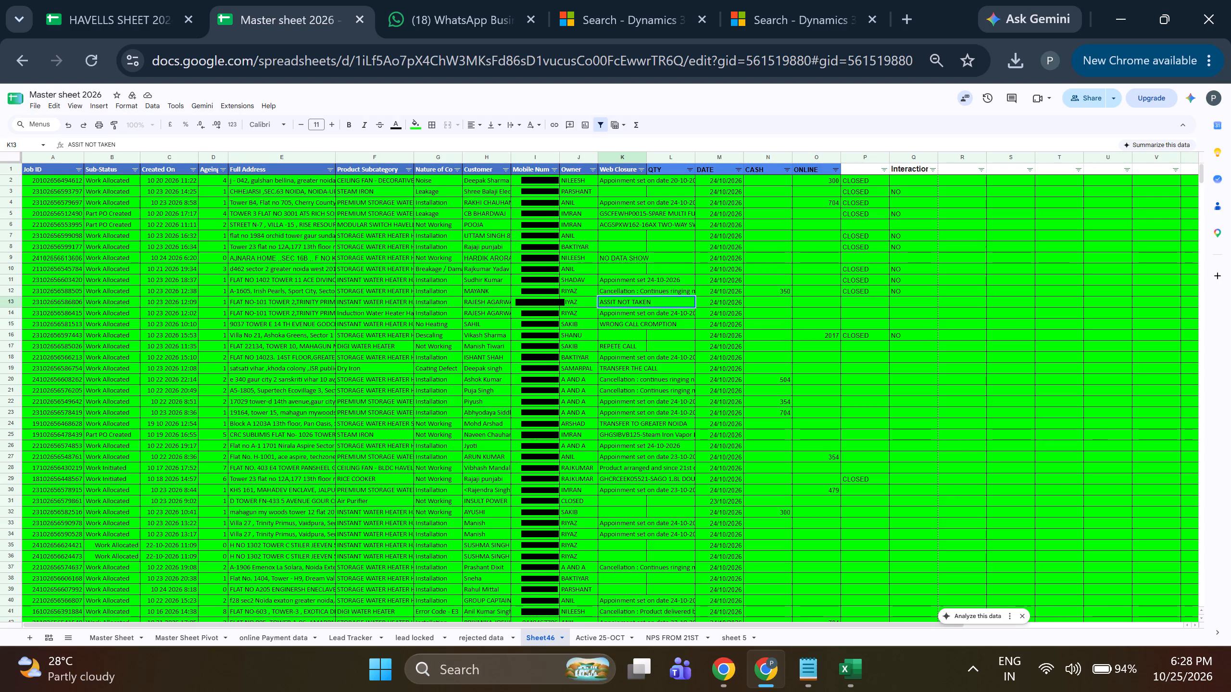
pyautogui.hotkey('ctrl', 'c')
pyautogui.click(576, 304)
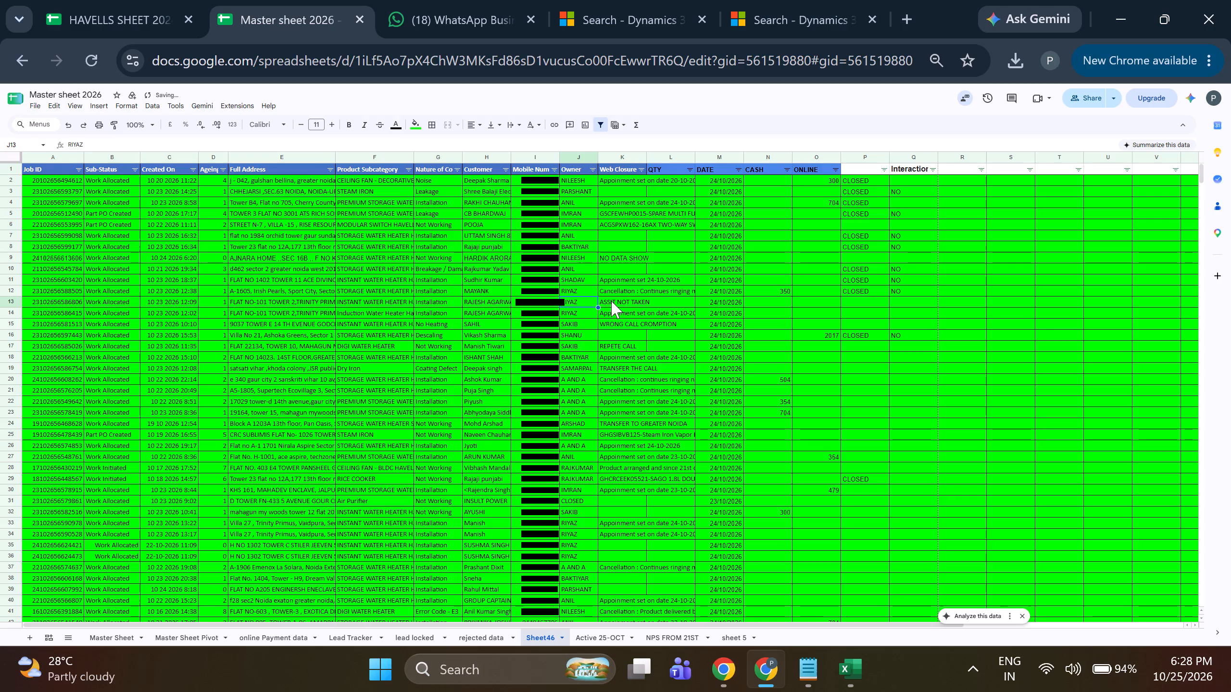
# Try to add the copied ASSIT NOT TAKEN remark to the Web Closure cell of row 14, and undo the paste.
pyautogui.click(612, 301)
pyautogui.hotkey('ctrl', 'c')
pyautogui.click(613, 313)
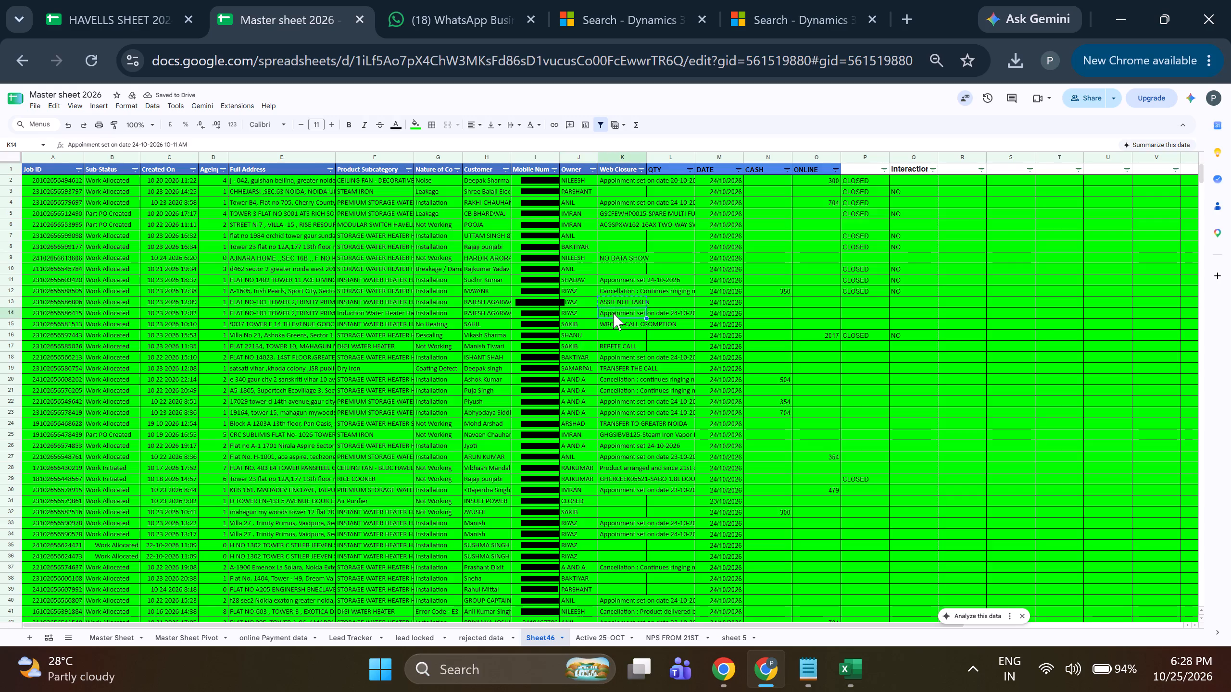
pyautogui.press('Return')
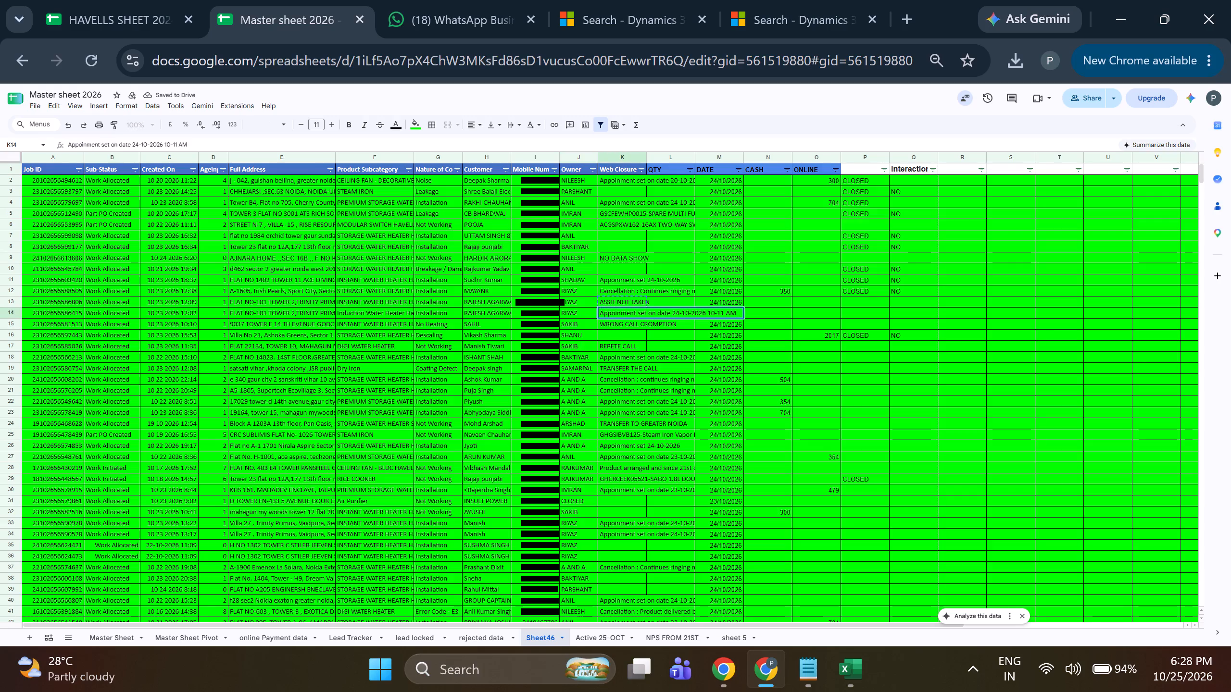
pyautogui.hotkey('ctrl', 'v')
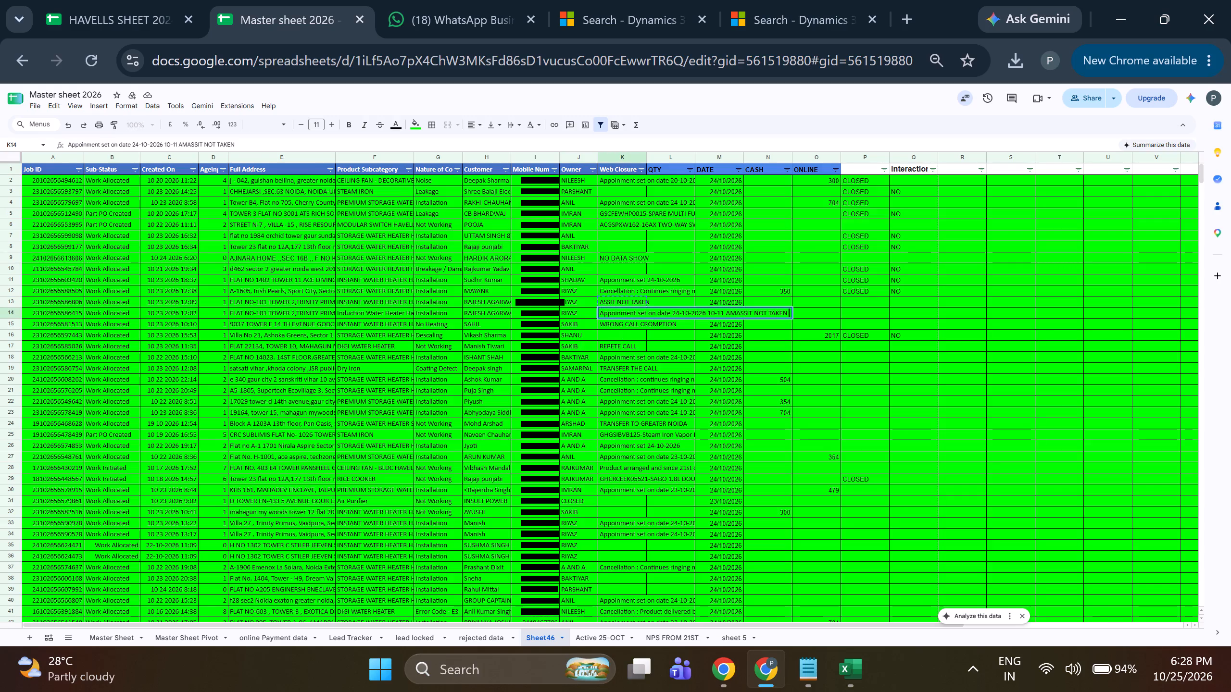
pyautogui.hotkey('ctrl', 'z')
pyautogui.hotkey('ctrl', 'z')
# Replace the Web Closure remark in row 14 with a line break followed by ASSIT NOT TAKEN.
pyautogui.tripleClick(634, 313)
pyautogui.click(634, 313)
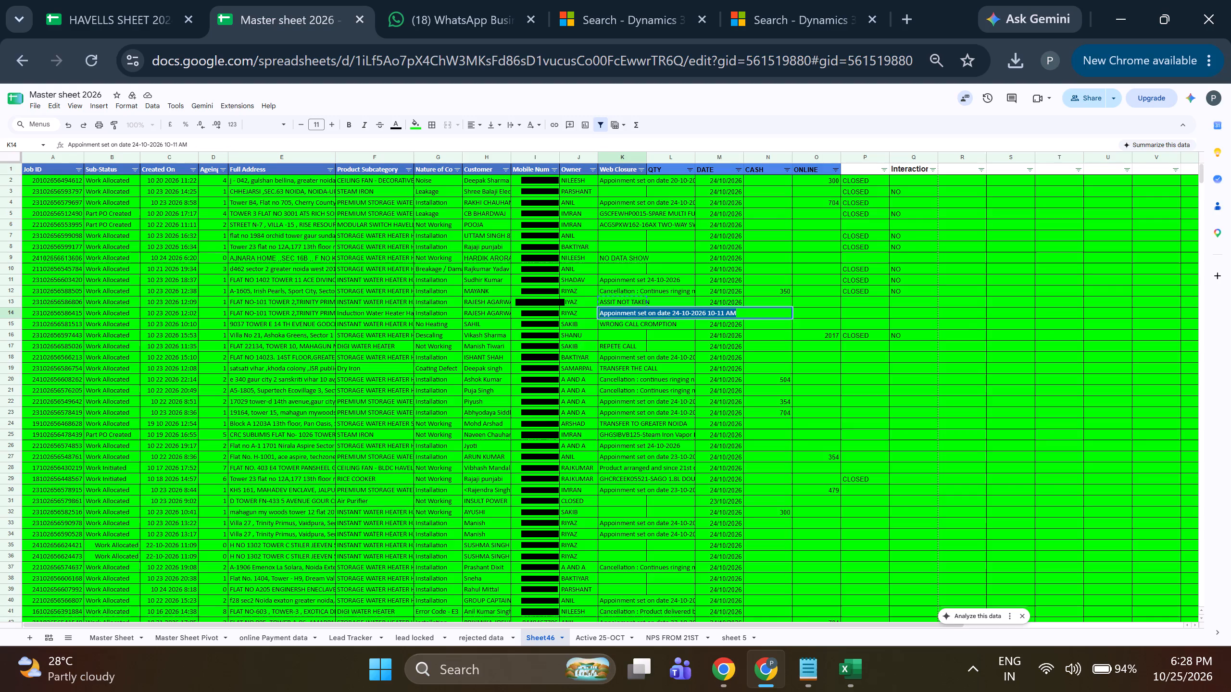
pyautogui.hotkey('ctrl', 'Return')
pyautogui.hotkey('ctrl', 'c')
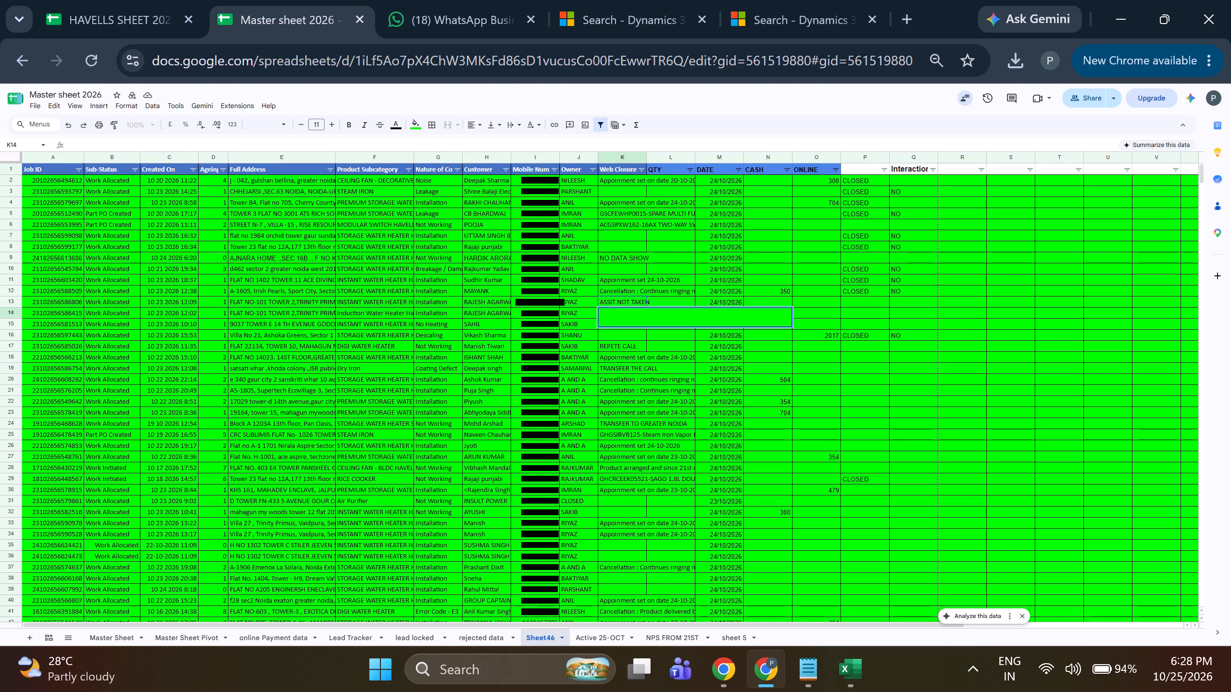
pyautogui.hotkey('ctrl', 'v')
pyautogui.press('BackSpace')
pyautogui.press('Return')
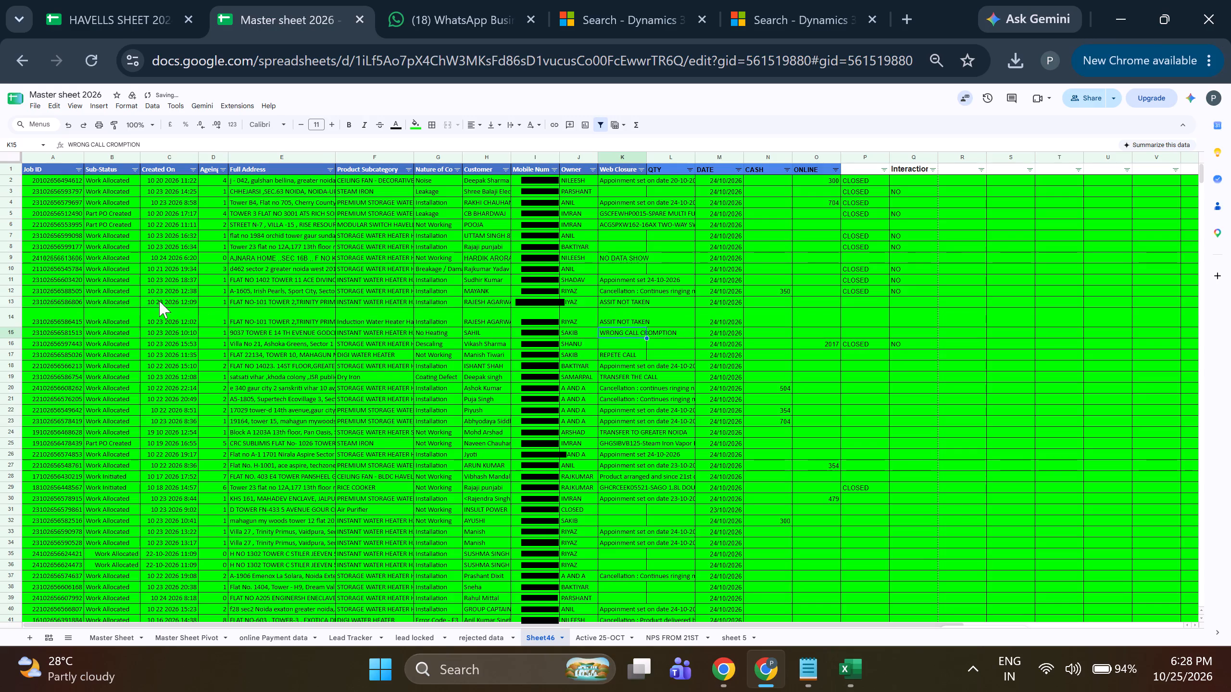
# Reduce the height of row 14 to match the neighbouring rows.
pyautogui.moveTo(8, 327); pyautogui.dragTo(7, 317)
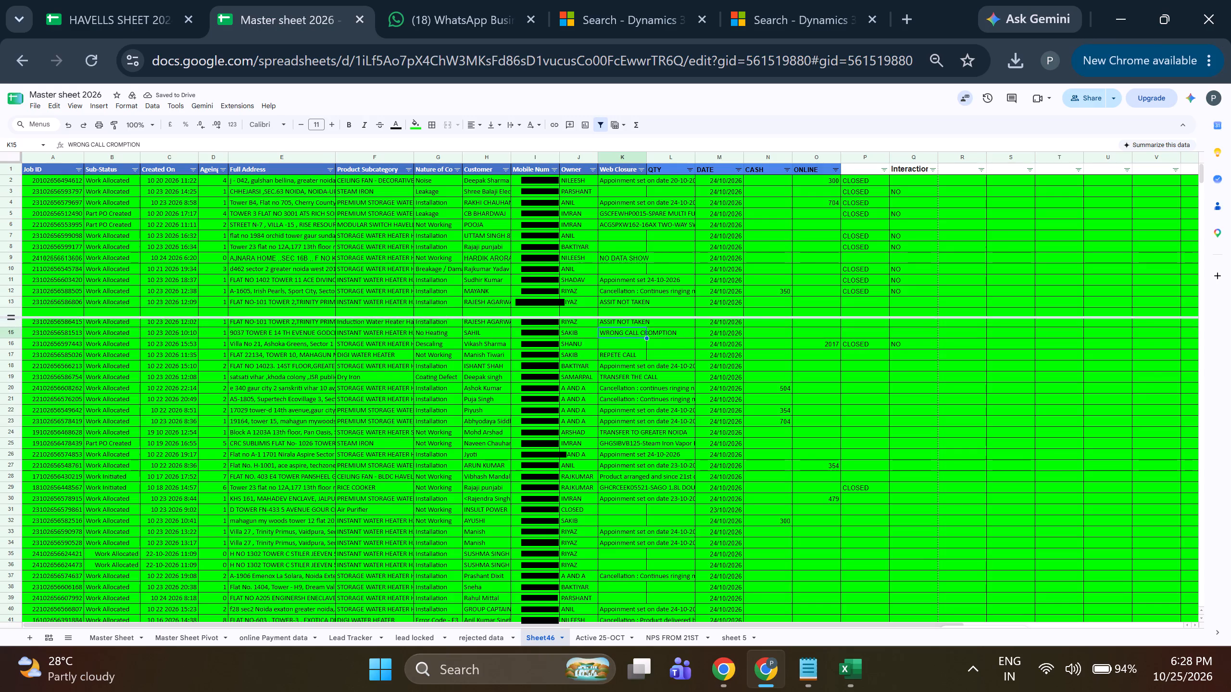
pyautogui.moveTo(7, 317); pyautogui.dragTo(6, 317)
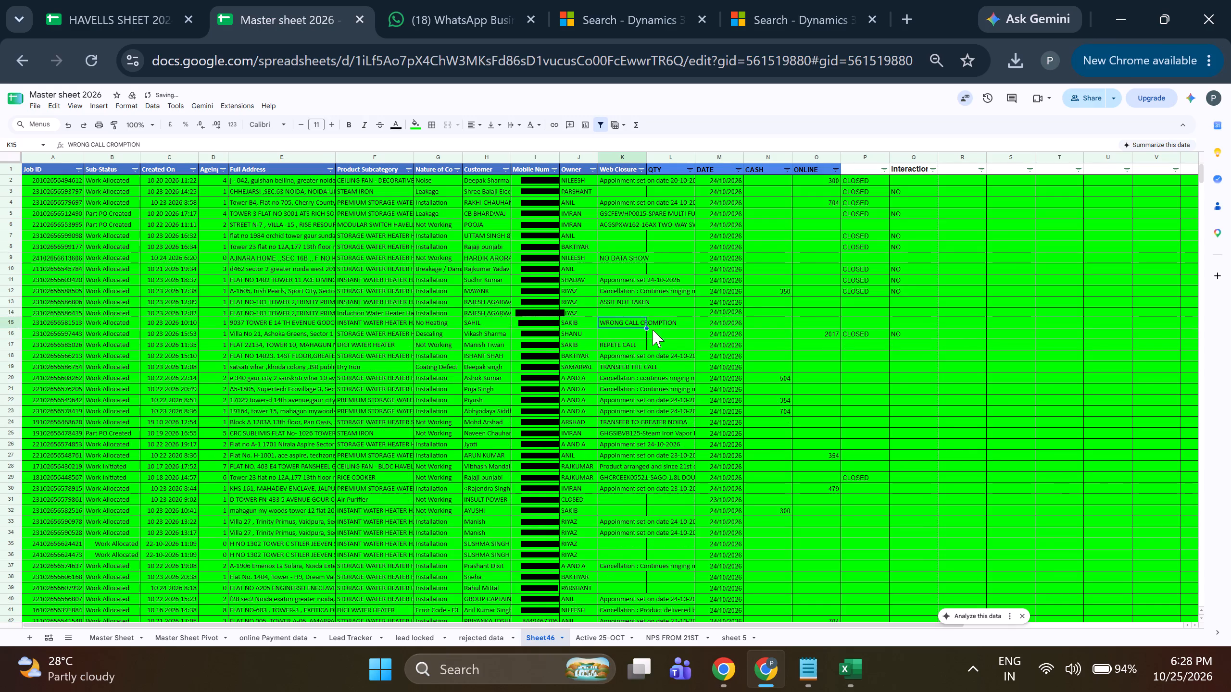
# Copy the ASSIT NOT TAKEN remark from row 13 into the Web Closure cell of row 14.
pyautogui.click(621, 311)
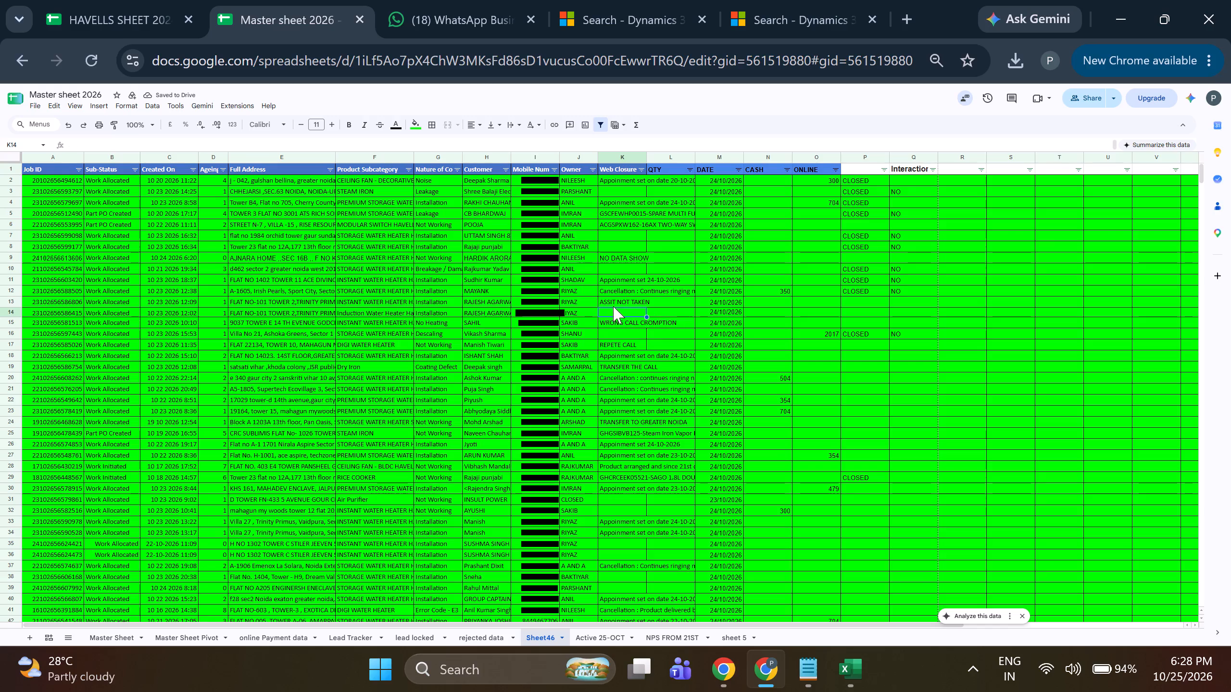
pyautogui.click(608, 298)
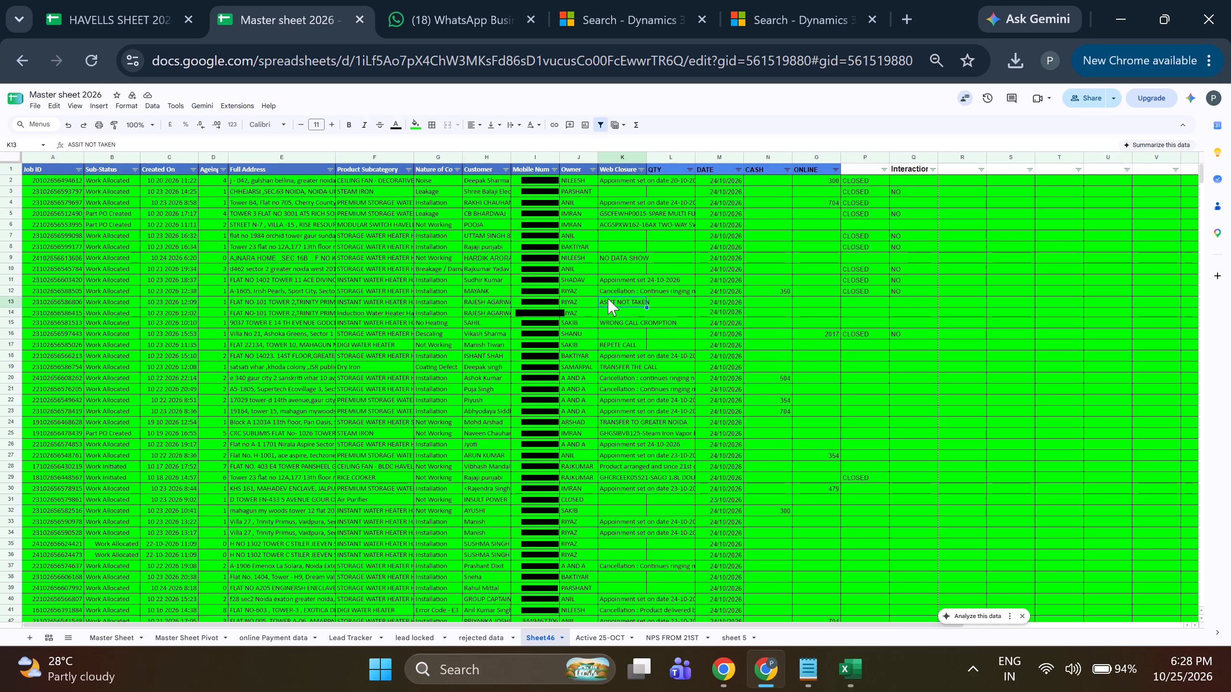
pyautogui.hotkey('ctrl', 'c')
pyautogui.click(622, 309)
pyautogui.hotkey('ctrl', 'v')
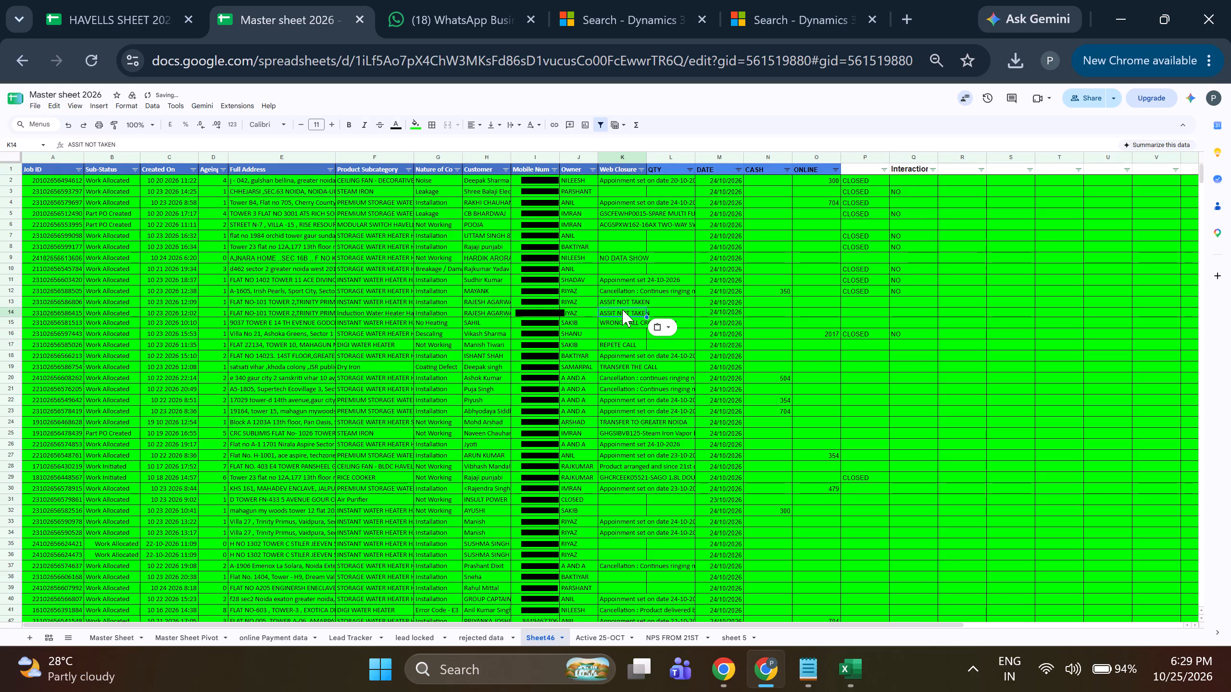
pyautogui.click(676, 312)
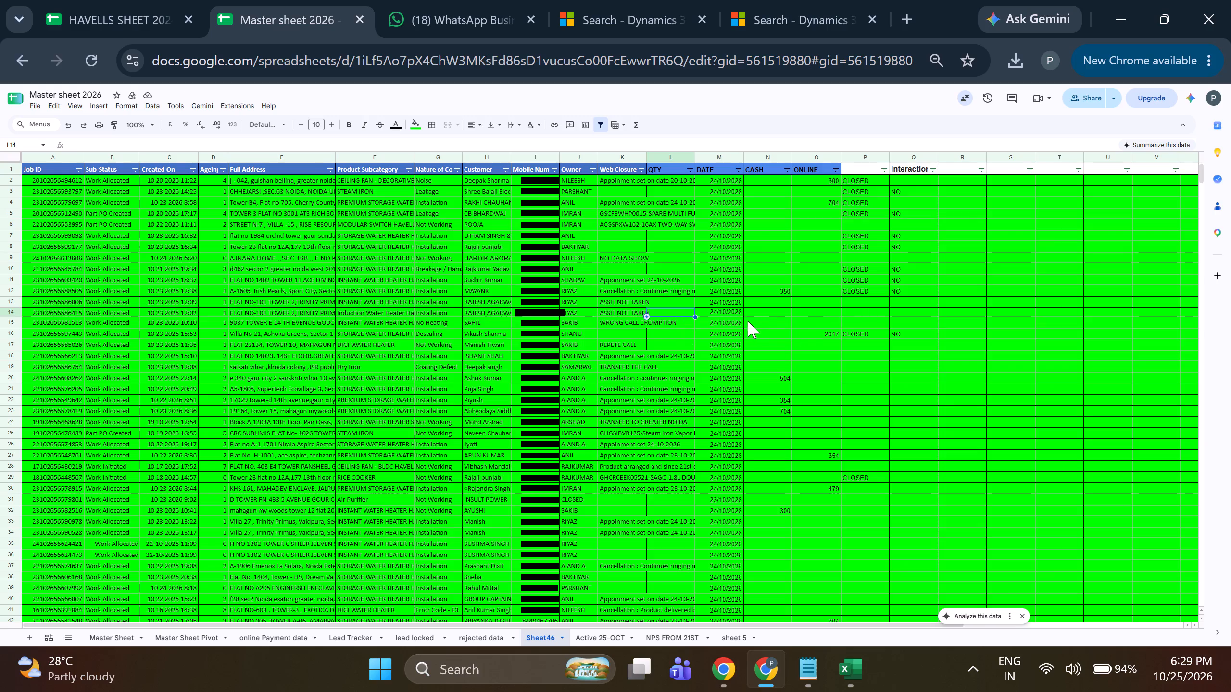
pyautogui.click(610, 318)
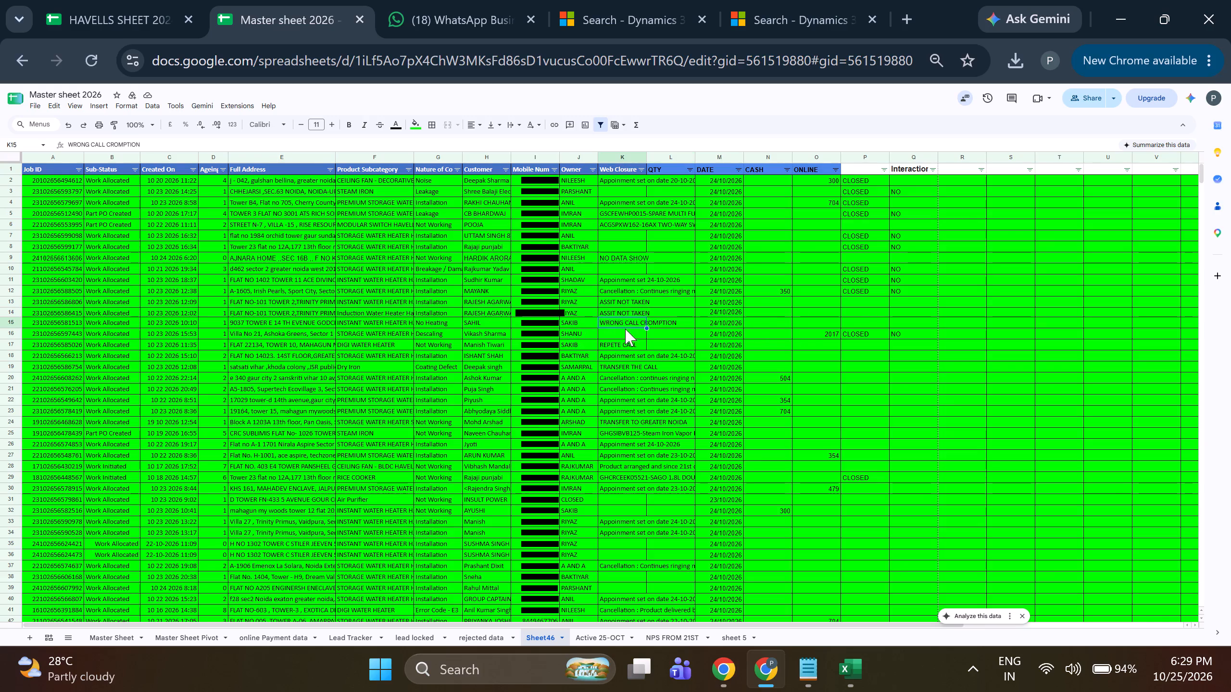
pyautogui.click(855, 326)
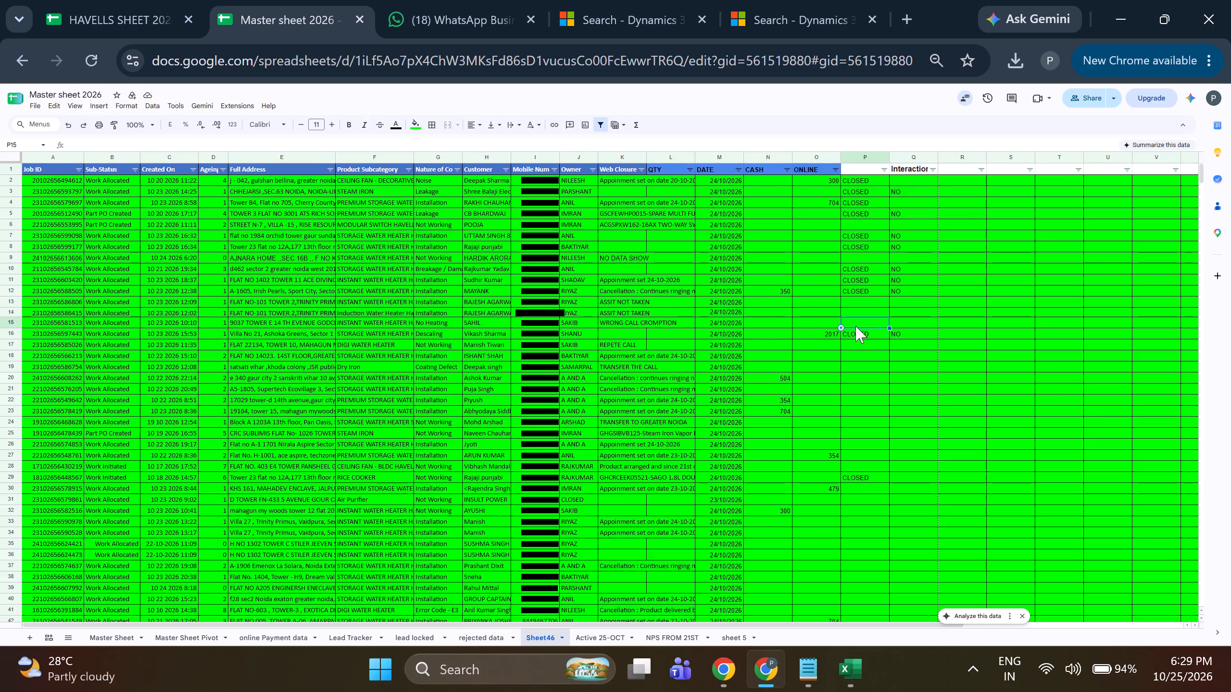